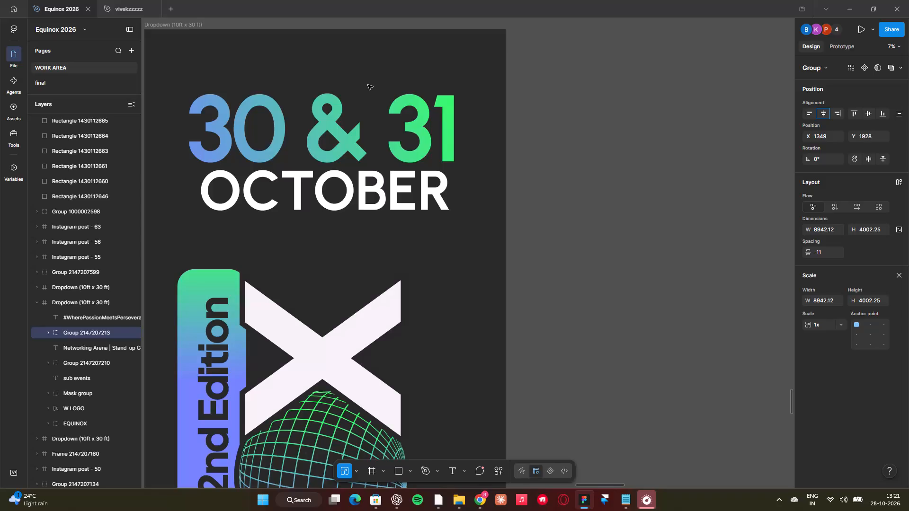
Move the "30 & 31 OCTOBER" date group up to about Y 1532, keeping it horizontally centred in the dropdown frame.
left_click_drag(332, 147, 332, 138)
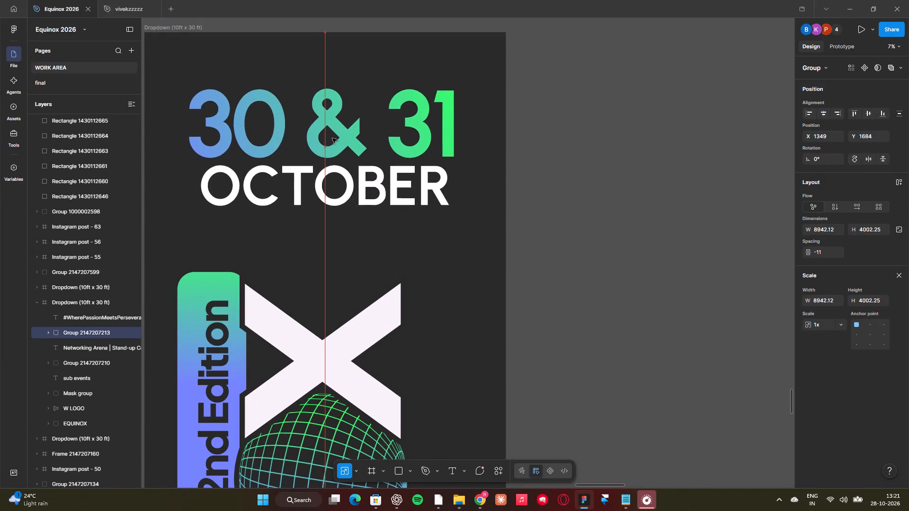
left_click_drag(332, 138, 332, 135)
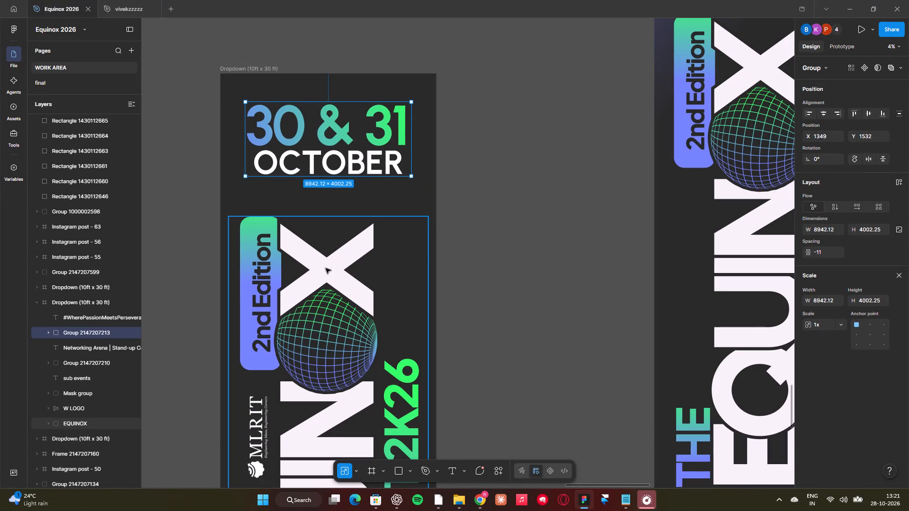
Move the vertical EQUINOX title group up to about X 458, Y 6854, closer to the date.
left_click(325, 269)
key("Up")
key("Up")
key("Up")
key("Up")
key("Up")
key("Up")
key("Up")
key("Up")
key("Up")
key("Up")
key("Up")
key("Up")
key("Up")
key("Up")
key("Up")
key("Up")
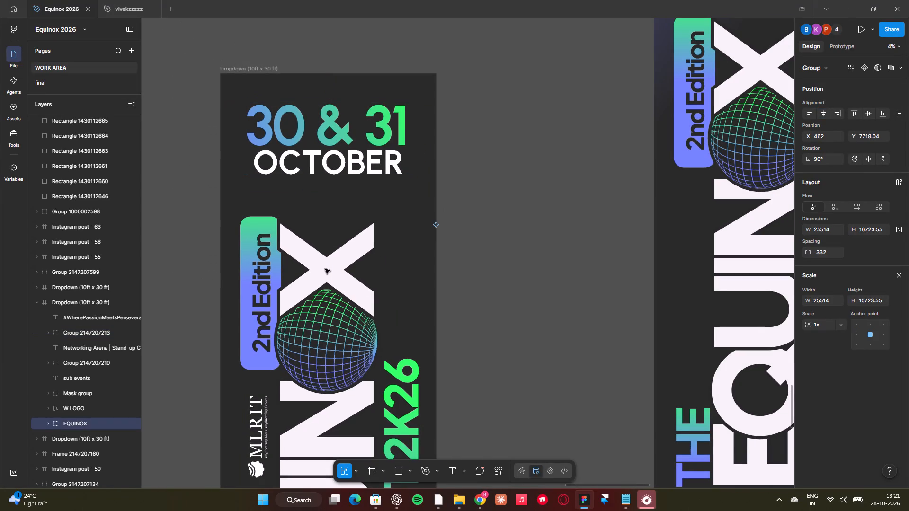
left_click_drag(344, 283, 344, 280)
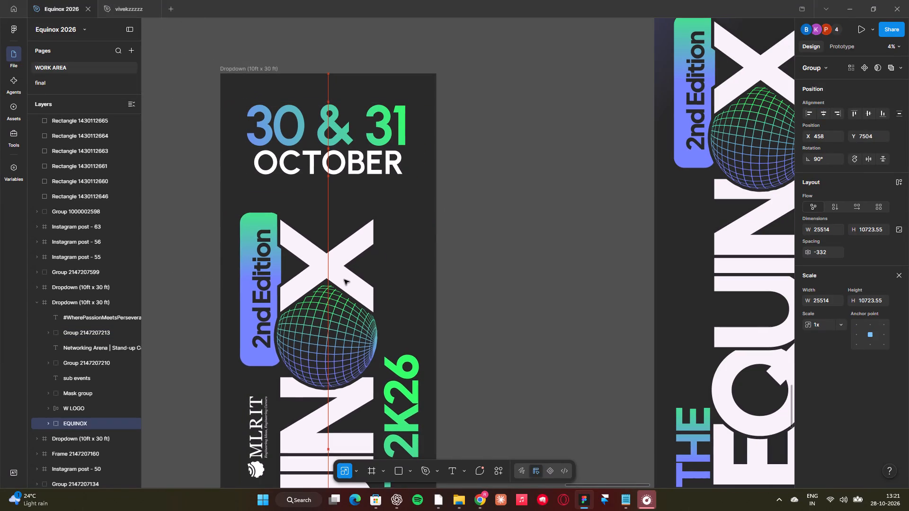
left_click_drag(344, 280, 344, 268)
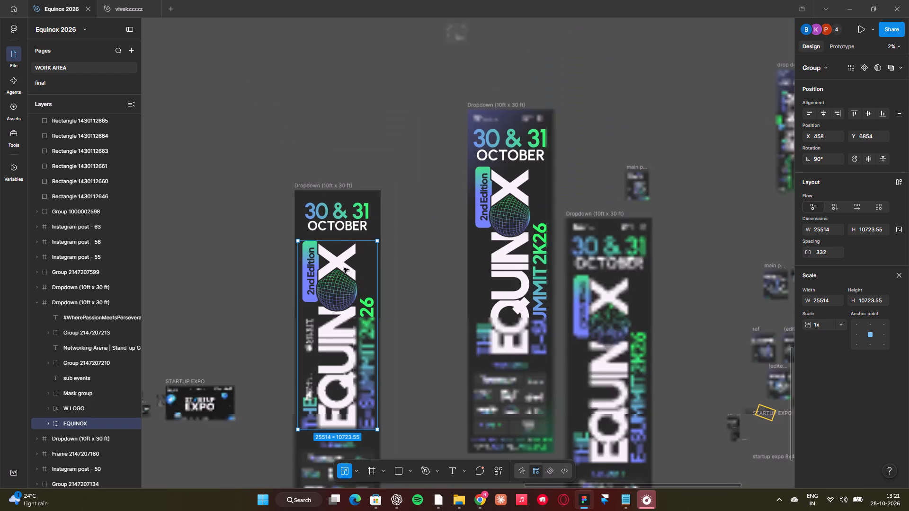
scroll(344, 268, "down", 2)
left_click(396, 364)
Move the "SUB EVENTS" heading up, closer to the bottom of the EQUINOX title group.
scroll(396, 364, "down", 1)
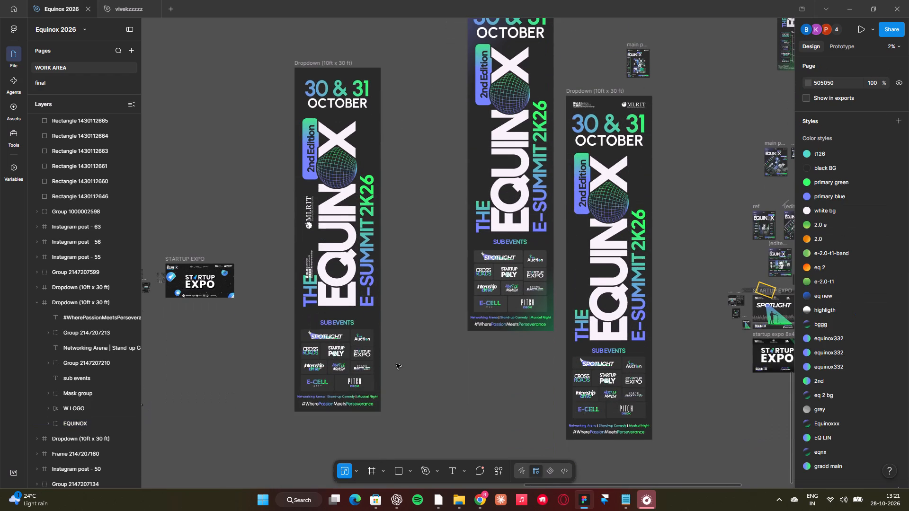
scroll(396, 364, "down", 1)
left_click(317, 344)
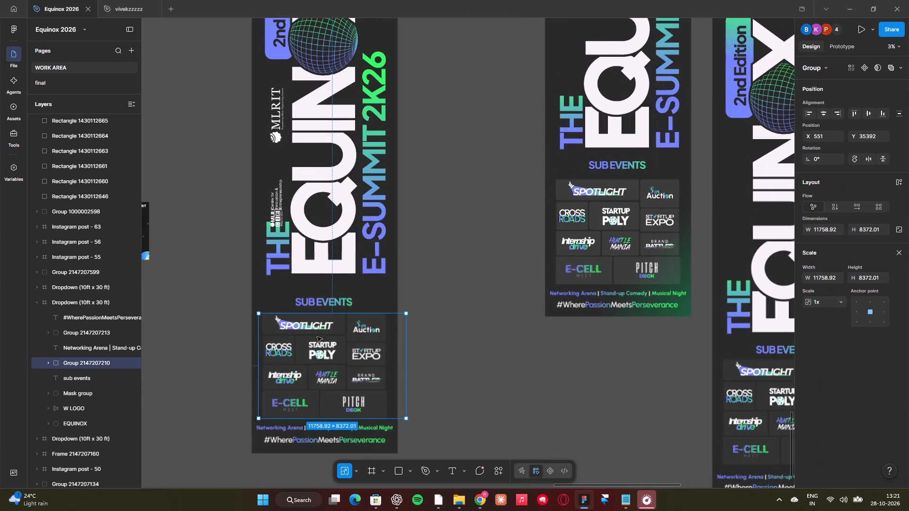
left_click(319, 298)
key("Up")
key("Up")
key("Up")
key("Up")
key("Up")
key("Up")
key("Up")
key("Up")
key("Up")
key("Up")
key("Up")
key("Up")
key("Up")
key("Up")
key("Up")
key("Up")
key("Up")
key("Up")
key("Up")
key("Up")
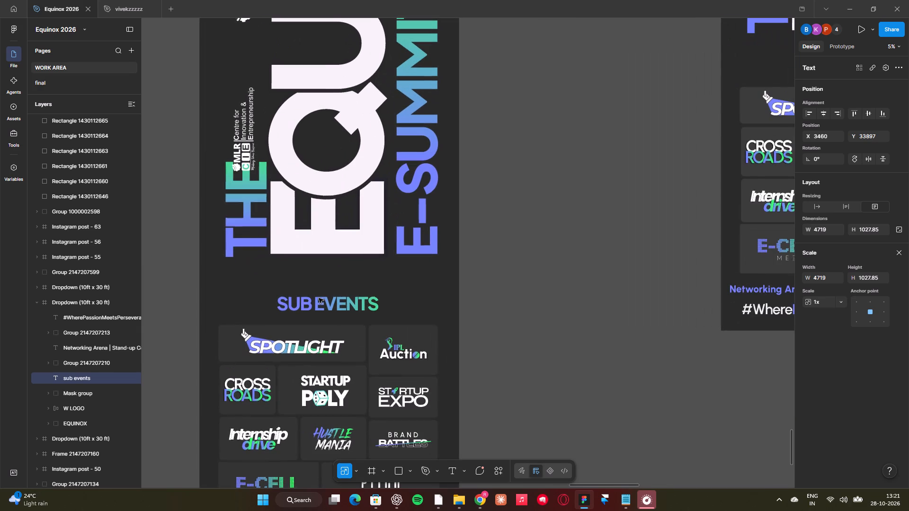
left_click_drag(317, 306, 317, 281)
Move the sub-event logo grid up to Y 34246, 425 below the "SUB EVENTS" heading, and centre the group horizontally in the frame.
scroll(317, 281, "down", 1)
left_click_drag(308, 347, 311, 323)
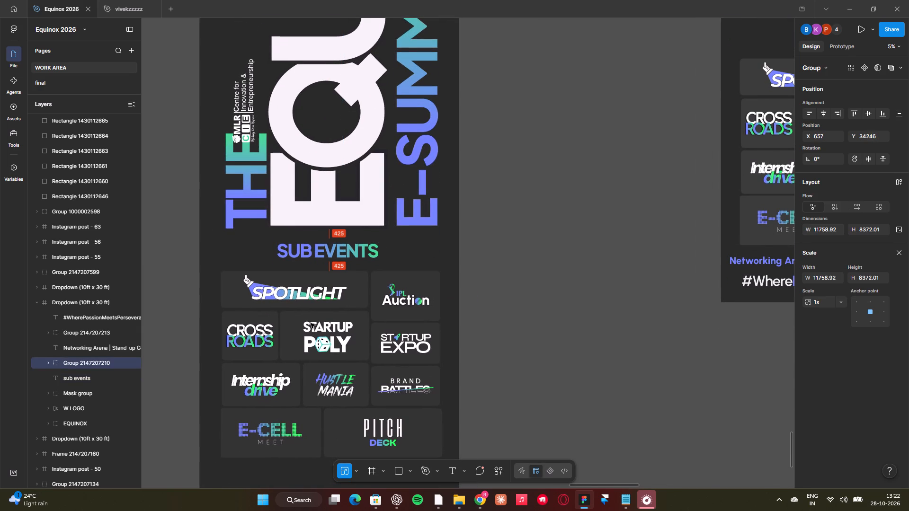
left_click_drag(311, 323, 309, 324)
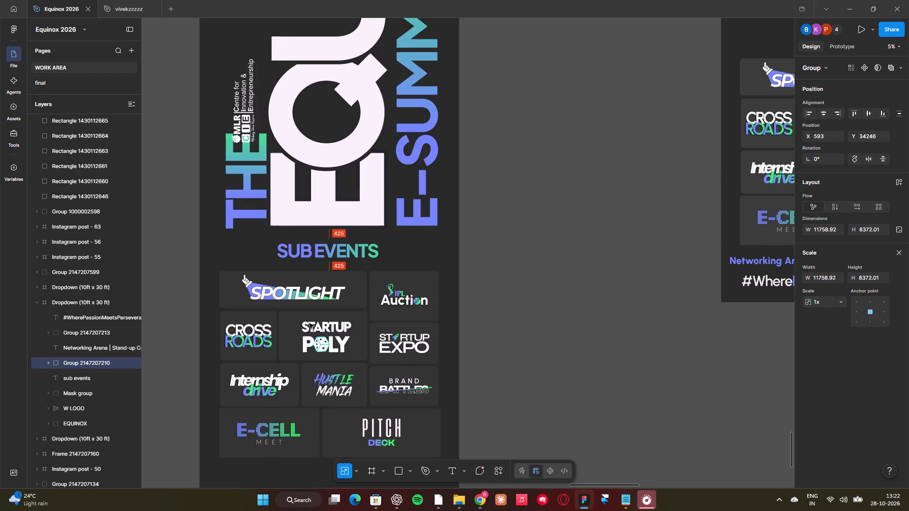
left_click_drag(309, 324, 309, 324)
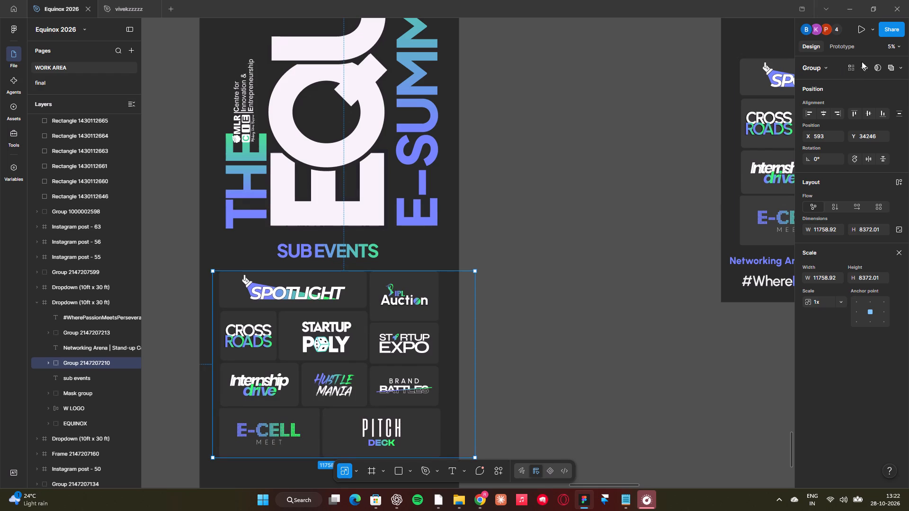
left_click(826, 116)
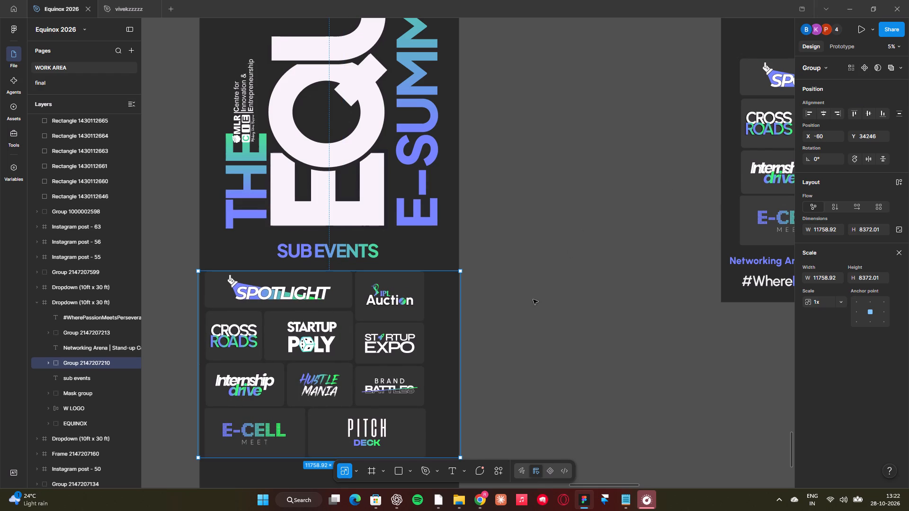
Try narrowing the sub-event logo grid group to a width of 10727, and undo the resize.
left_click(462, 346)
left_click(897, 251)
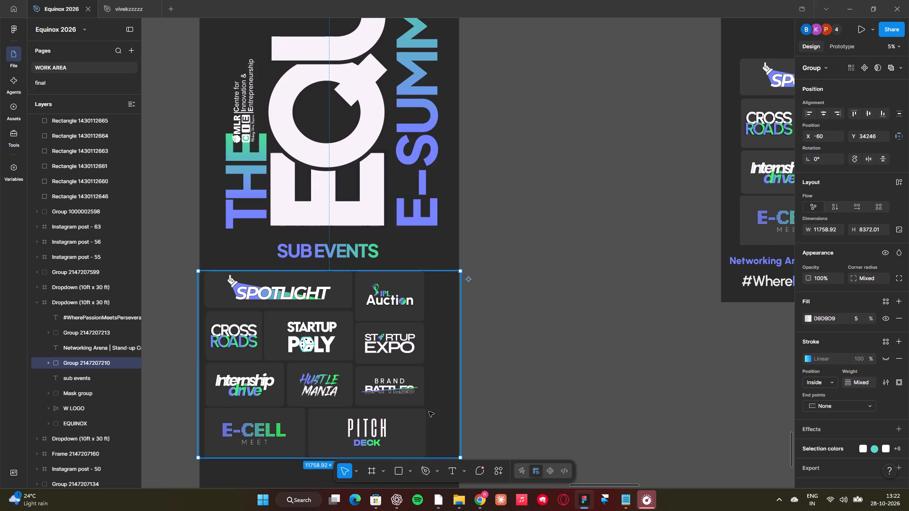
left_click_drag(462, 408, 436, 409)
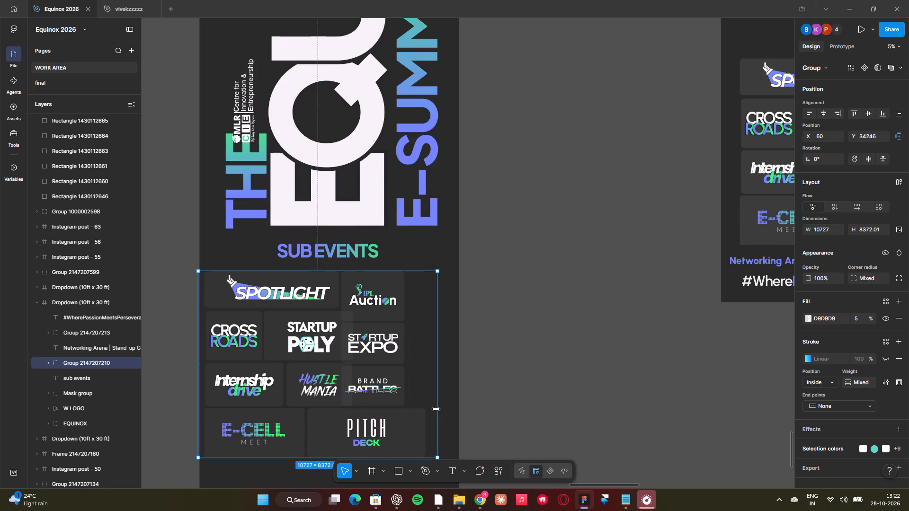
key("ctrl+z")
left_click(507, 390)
Shift the sub-event logo grid right and up to about Y 33978 so its cards sit visually centred under the heading.
left_click_drag(392, 368, 396, 366)
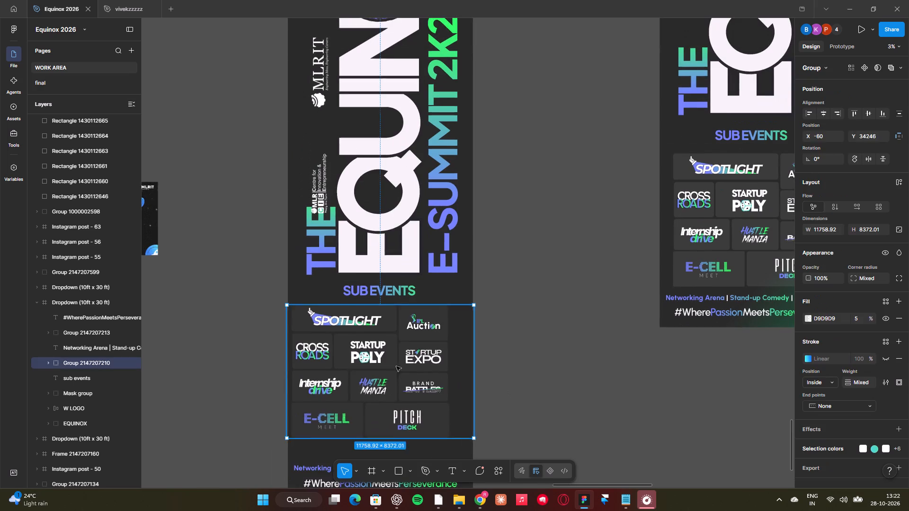
left_click_drag(396, 366, 403, 364)
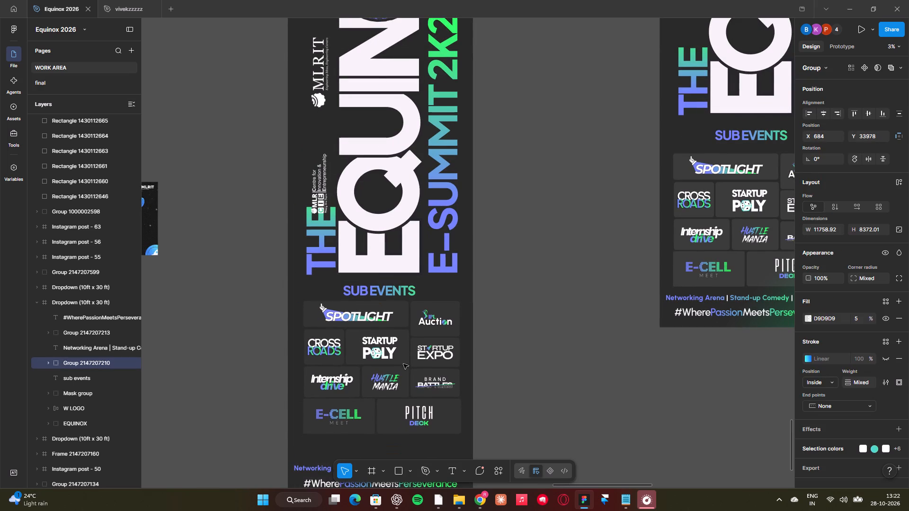
left_click_drag(403, 364, 402, 364)
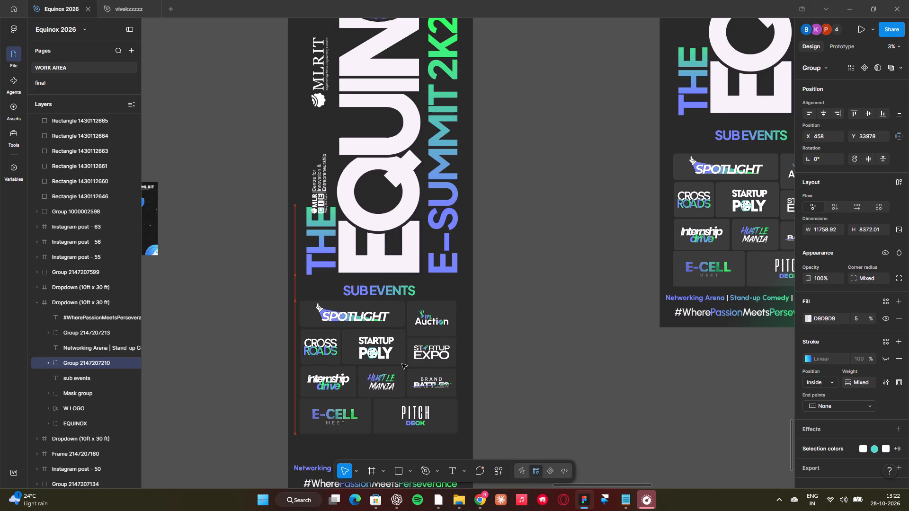
left_click_drag(402, 364, 402, 364)
left_click(550, 310)
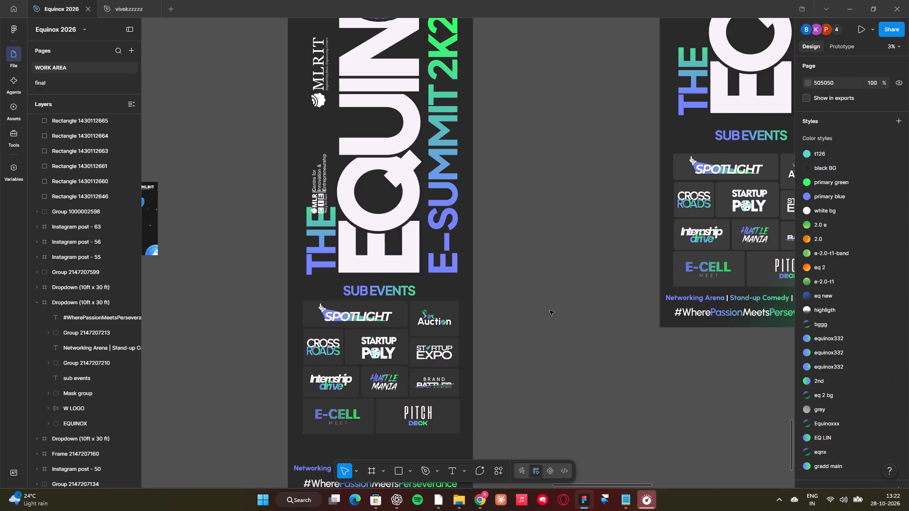
scroll(589, 363, "right", 1)
left_click(439, 328)
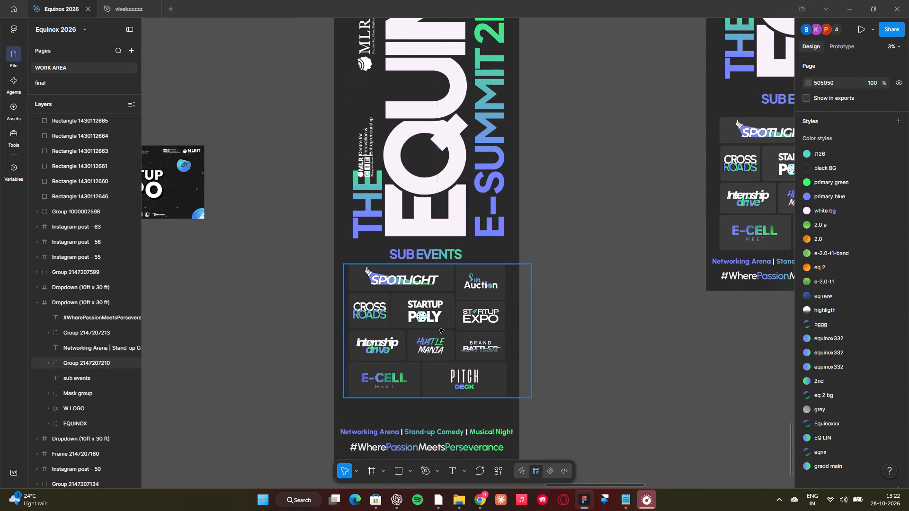
key("Right")
left_click(645, 360)
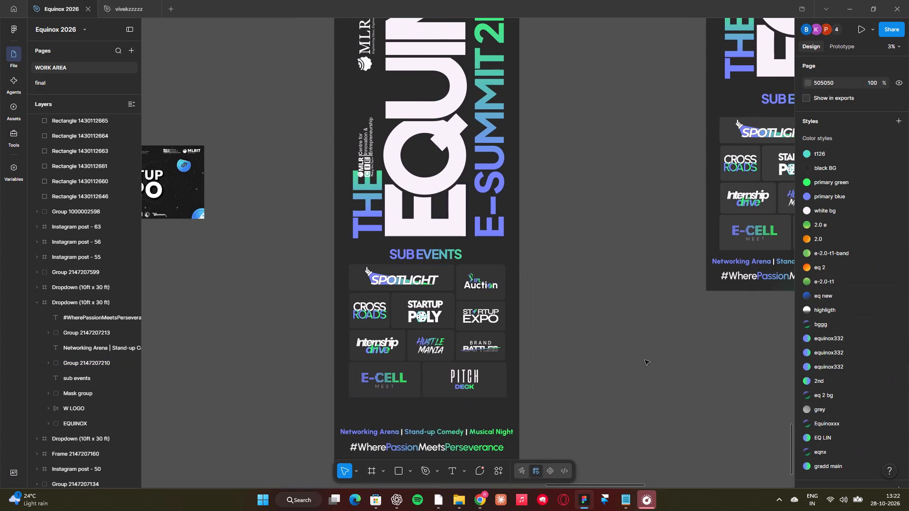
Move the "Networking Arena | Stand-up Comedy | Musical Night" line up to about Y 42775, just below the logo grid and horizontally centred.
scroll(645, 360, "down", 1)
left_click(426, 349)
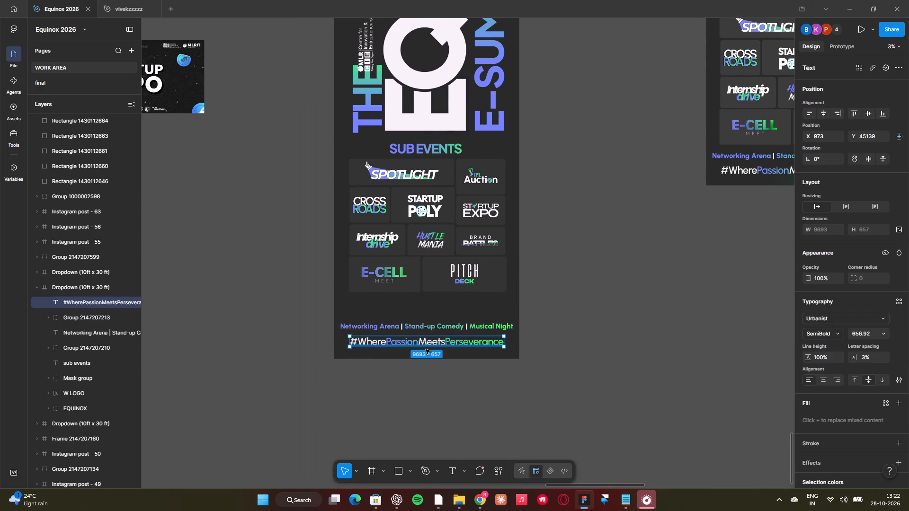
left_click_drag(414, 326, 414, 324)
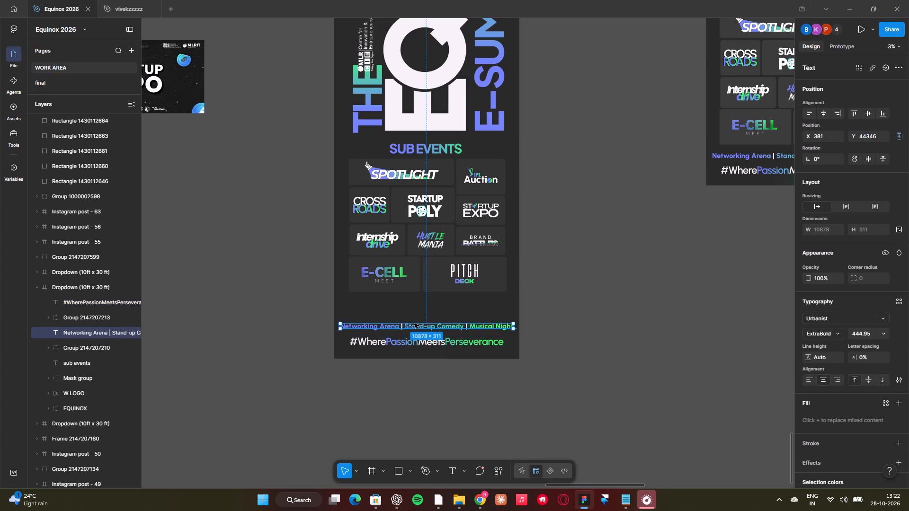
left_click_drag(414, 324, 416, 304)
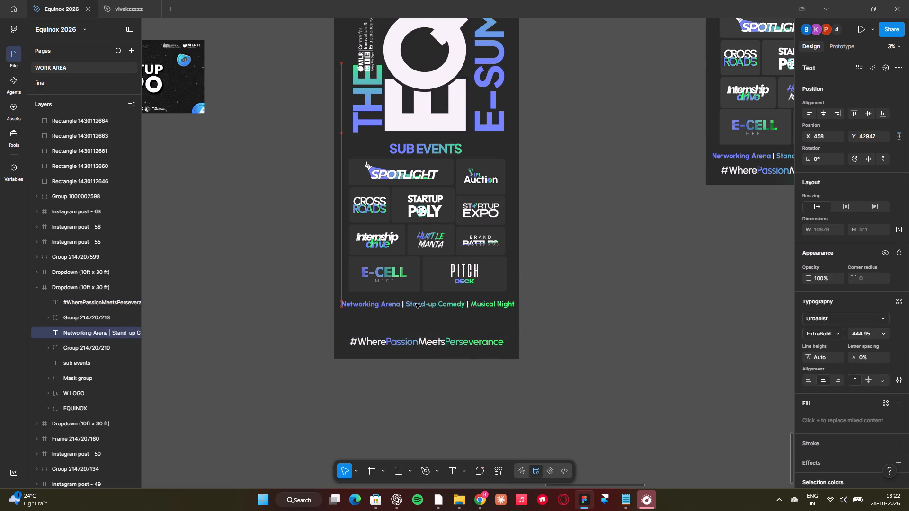
left_click_drag(416, 304, 414, 304)
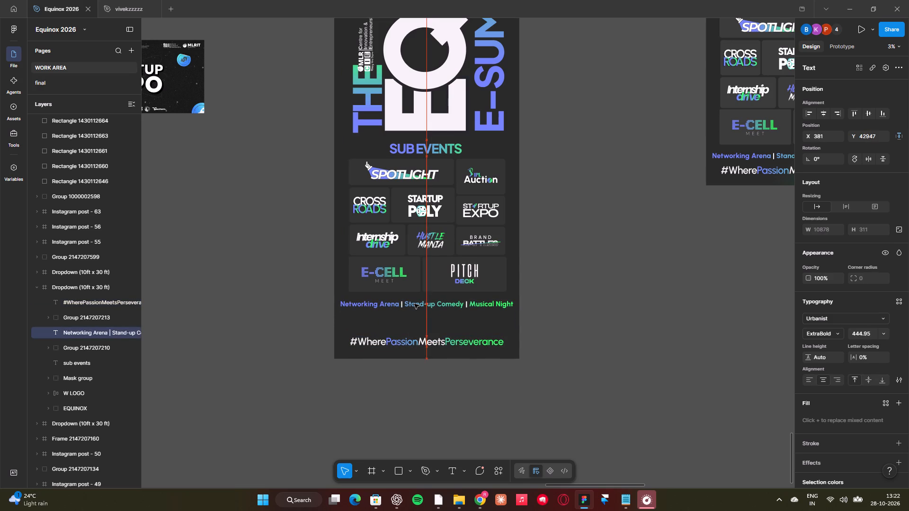
left_click_drag(414, 304, 414, 302)
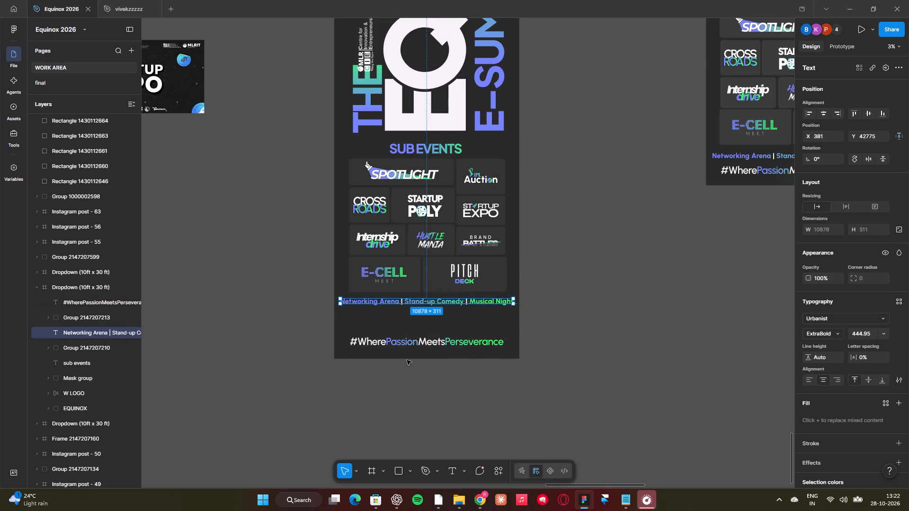
Move the "#WherePassionMeetsPerseverance" hashtag line down to about X 991, Y 45552, near the frame's bottom edge.
left_click(409, 341)
key("Down")
key("Down")
key("Down")
key("Down")
key("Down")
key("Down")
key("Down")
key("Down")
key("Down")
key("Down")
key("Down")
key("Down")
key("Down")
key("Down")
key("Down")
key("Down")
key("Down")
key("Down")
key("Down")
key("Down")
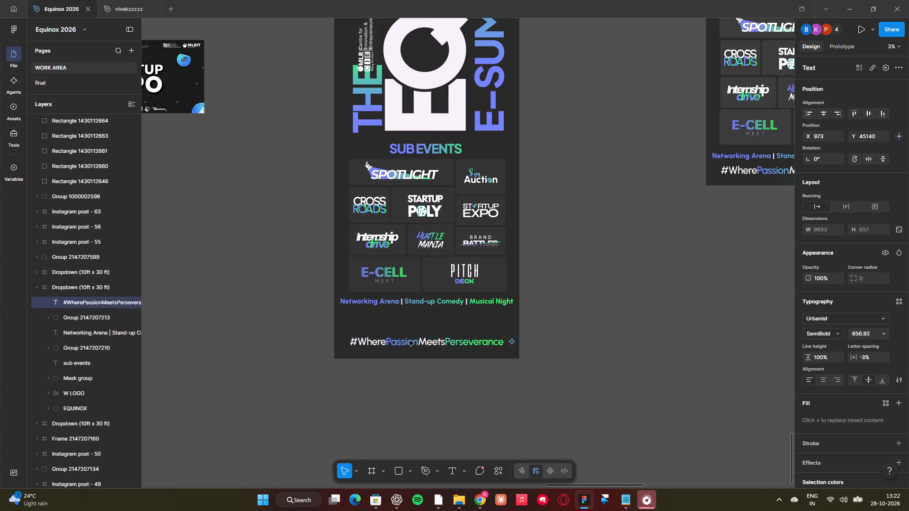
key("Down")
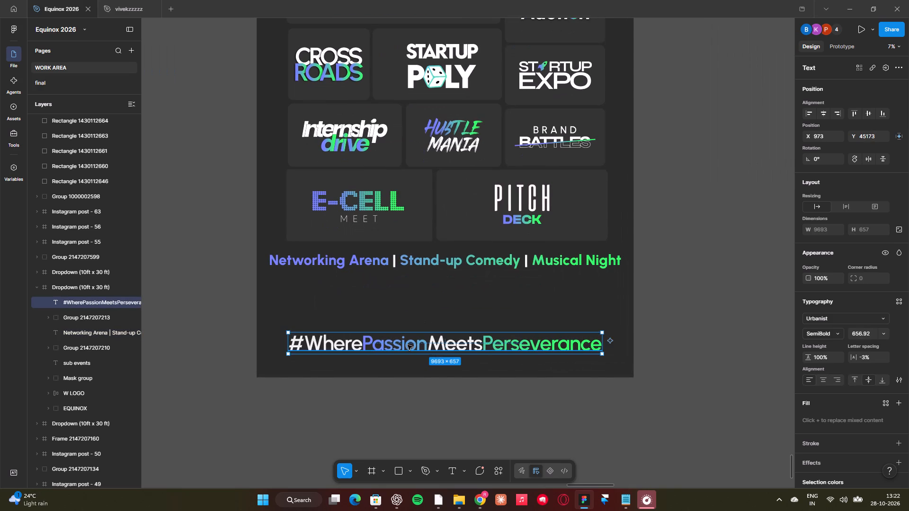
left_click_drag(407, 345, 406, 356)
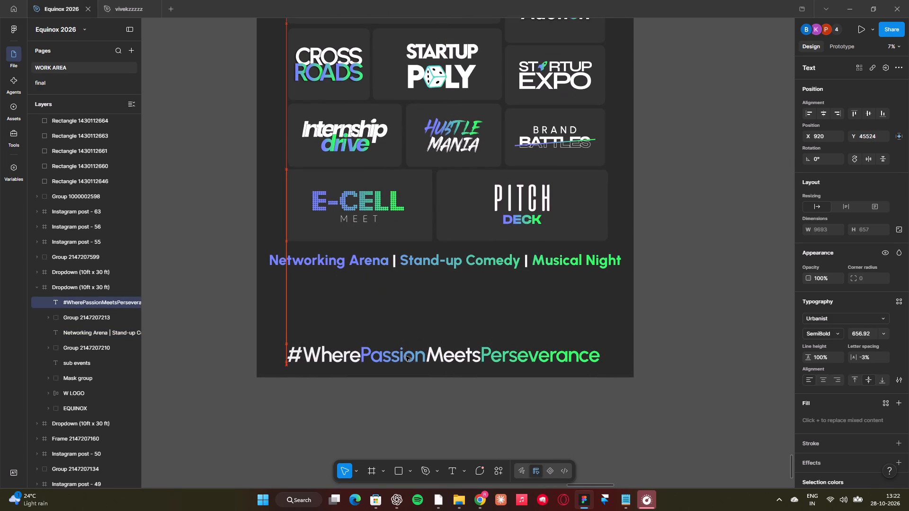
left_click_drag(406, 356, 408, 357)
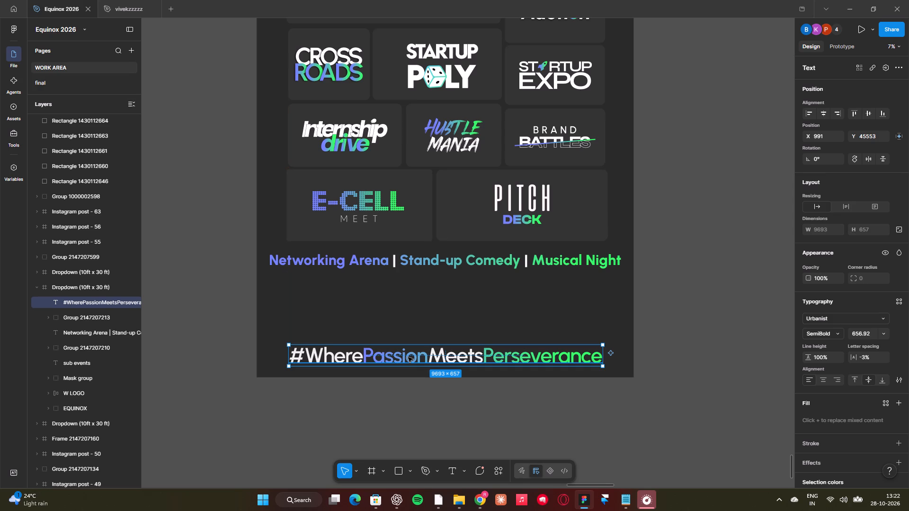
scroll(408, 357, "up", 1)
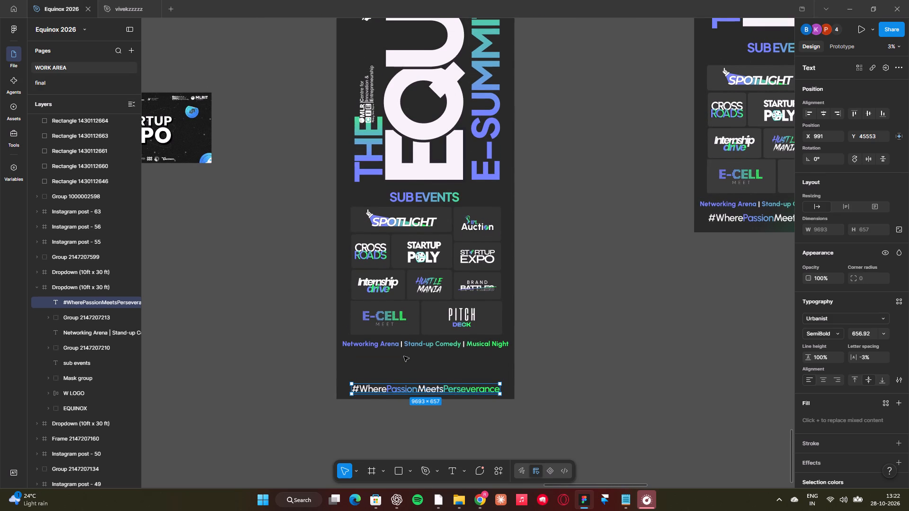
key("Up")
Move the "30 & 31 OCTOBER" date group further up to about Y 938, keeping it centred near the frame's top edge.
scroll(404, 356, "up", 5)
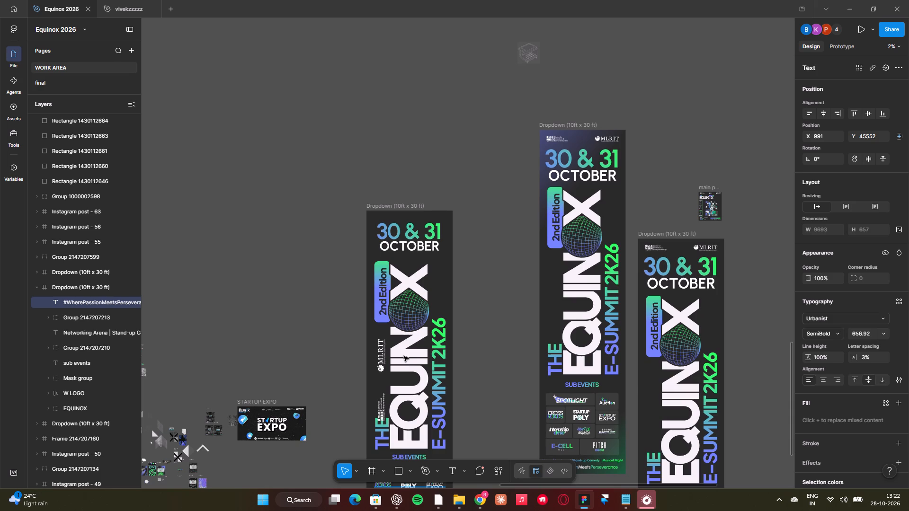
left_click(419, 233)
key("Up")
key("Up")
key("Up")
key("Up")
key("Up")
key("Up")
key("Up")
key("Up")
key("Up")
key("Up")
key("Up")
key("Up")
key("Up")
key("Up")
key("Up")
key("Up")
key("Up")
key("Up")
key("Up")
key("Up")
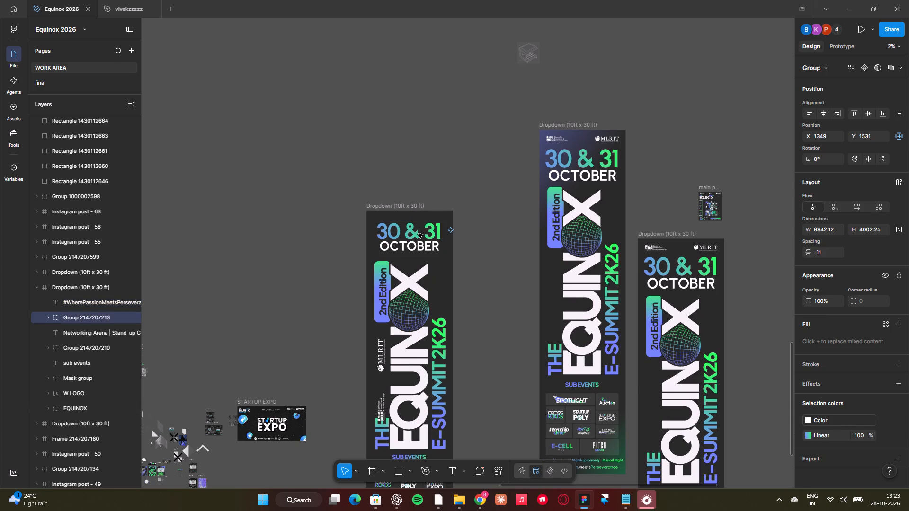
left_click_drag(402, 243, 403, 234)
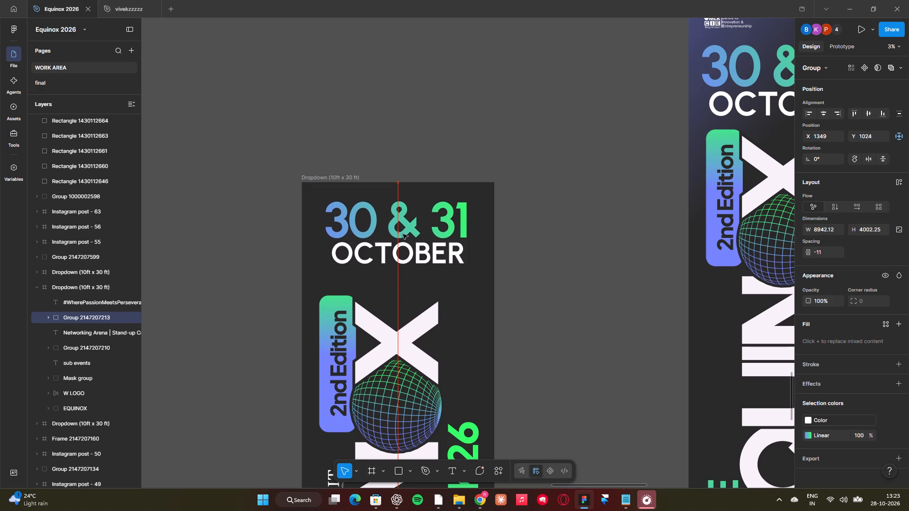
left_click_drag(403, 234, 402, 233)
scroll(402, 233, "down", 1)
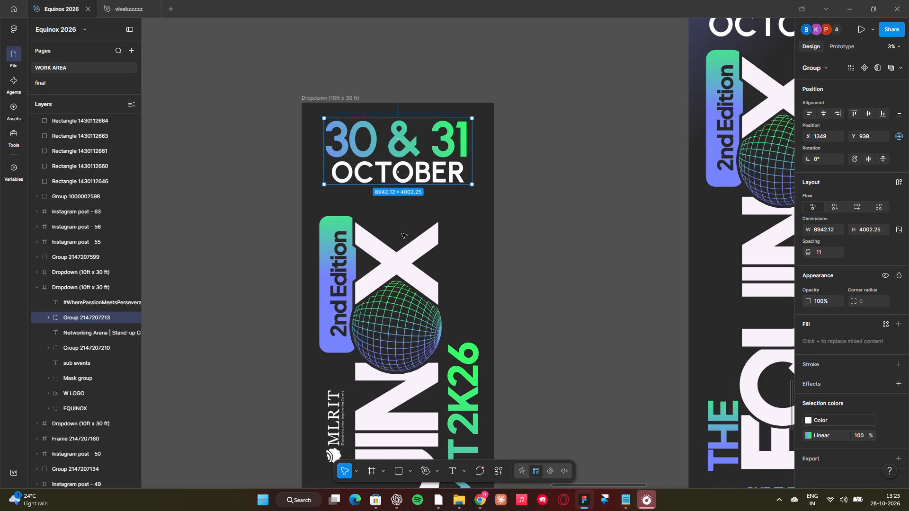
Move the rotated EQUINOX title group up to X 458, Y 5823, closer beneath the date.
left_click_drag(403, 260, 401, 243)
Move the vertical MLRIT and CIE logos up together beside the EQUINOX title so they sit clear of the word "THE".
scroll(401, 243, "down", 1)
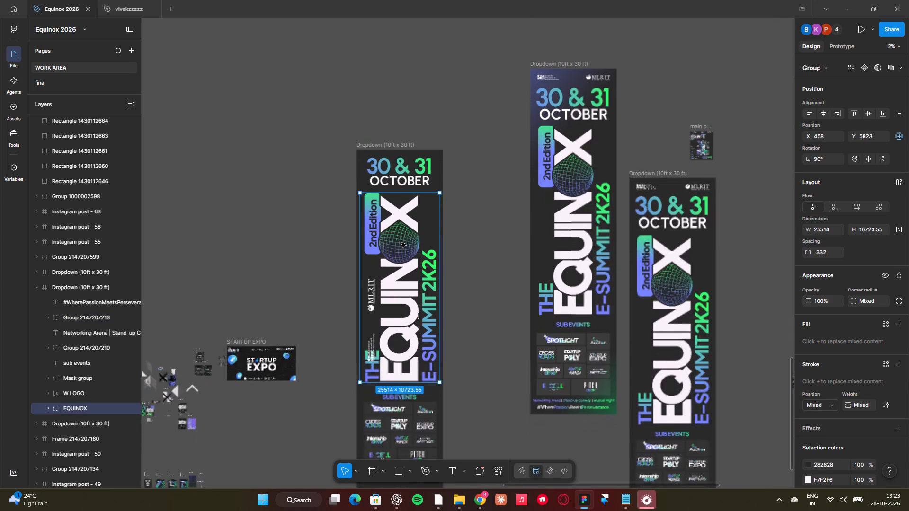
left_click(369, 304)
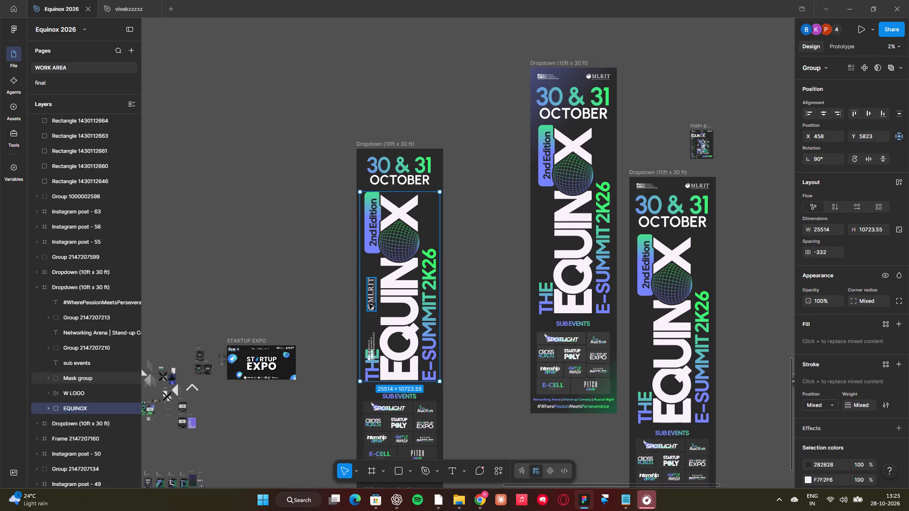
left_click(371, 344, "shift")
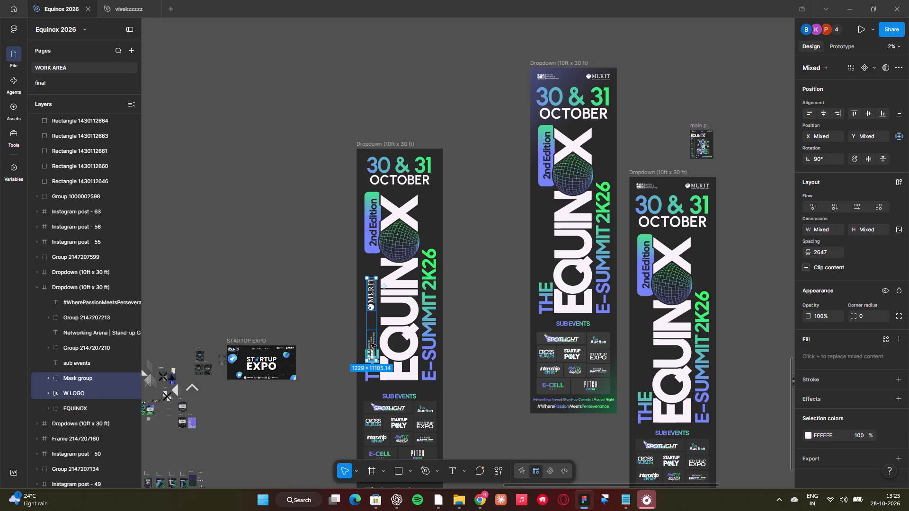
key("Up")
key("Up")
key("Up")
key("Up")
key("Up")
key("Up")
key("Up")
key("Up")
key("Up")
key("Up")
key("Up")
key("Up")
key("Up")
key("Up")
key("Up")
key("Up")
key("Up")
key("Up")
key("Up")
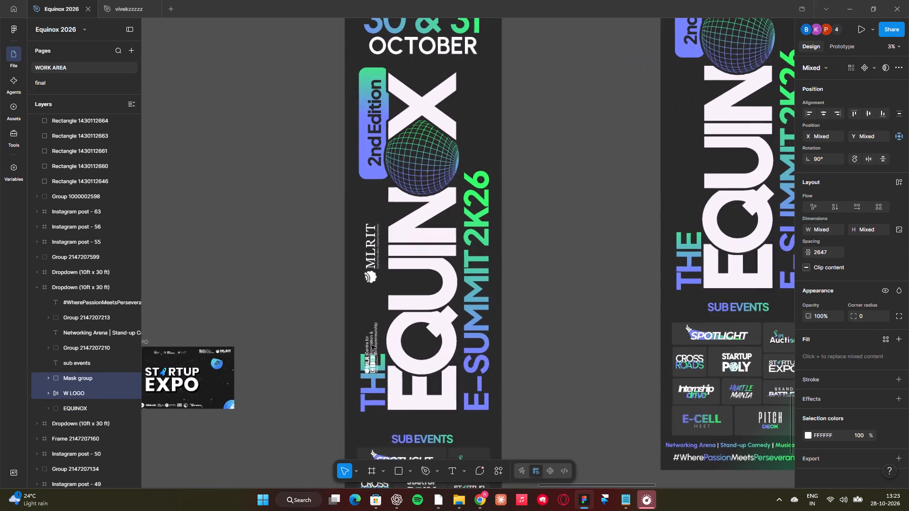
left_click_drag(371, 304, 371, 265)
left_click(468, 265)
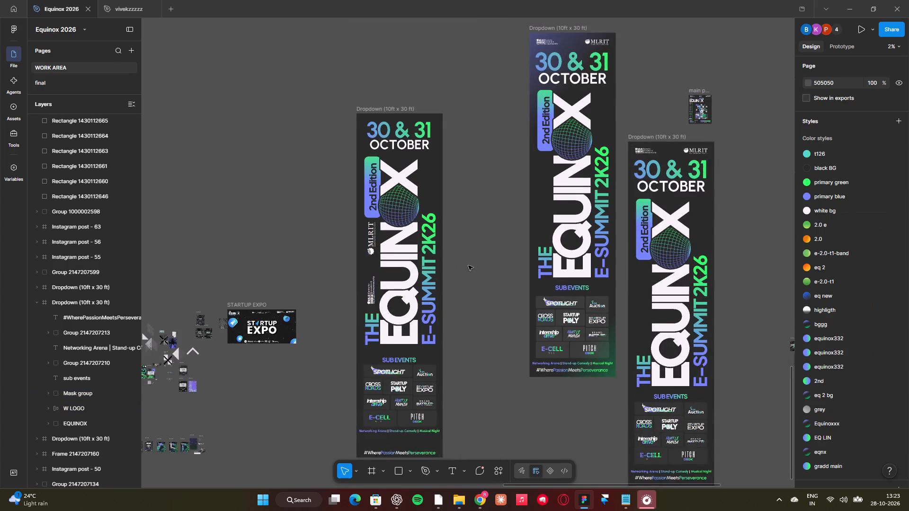
Move the "SUB EVENTS" heading up to X 3460, Y 32144, closer to the title and horizontally centred in the frame.
scroll(468, 265, "down", 1)
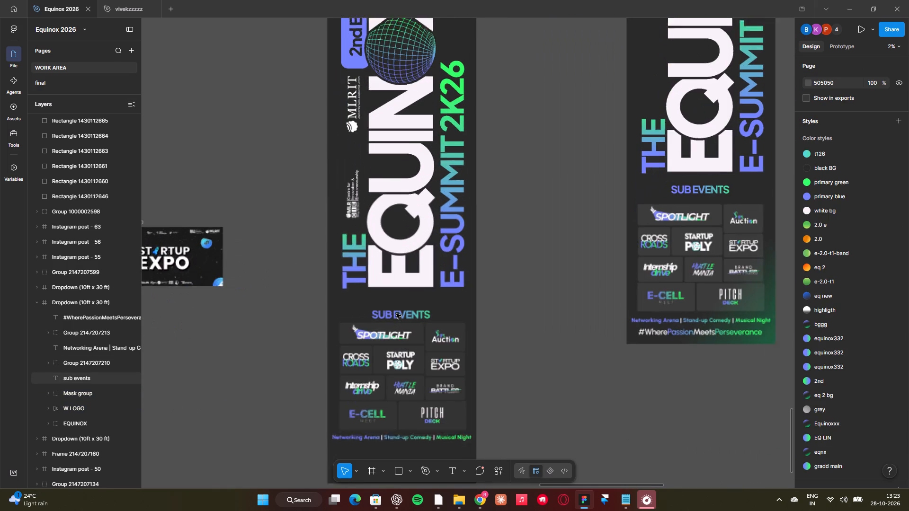
left_click_drag(391, 312, 391, 301)
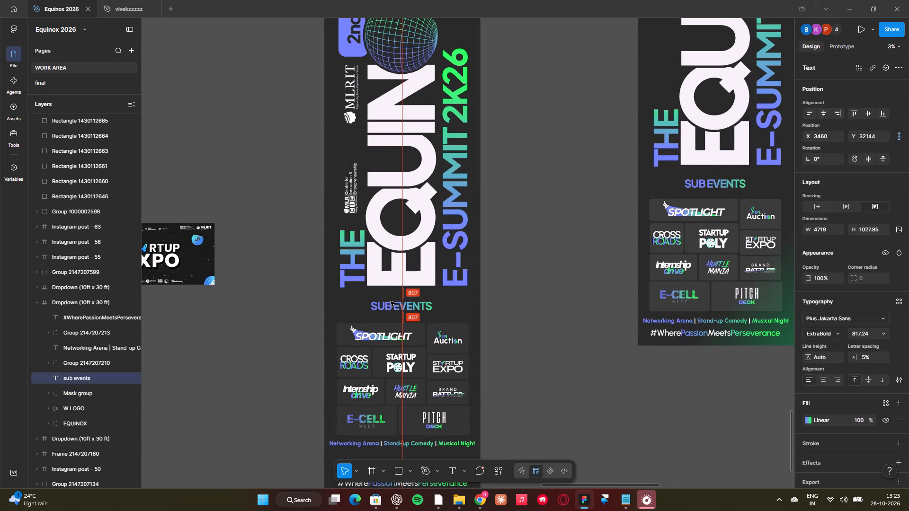
left_click_drag(391, 301, 391, 303)
left_click(823, 111)
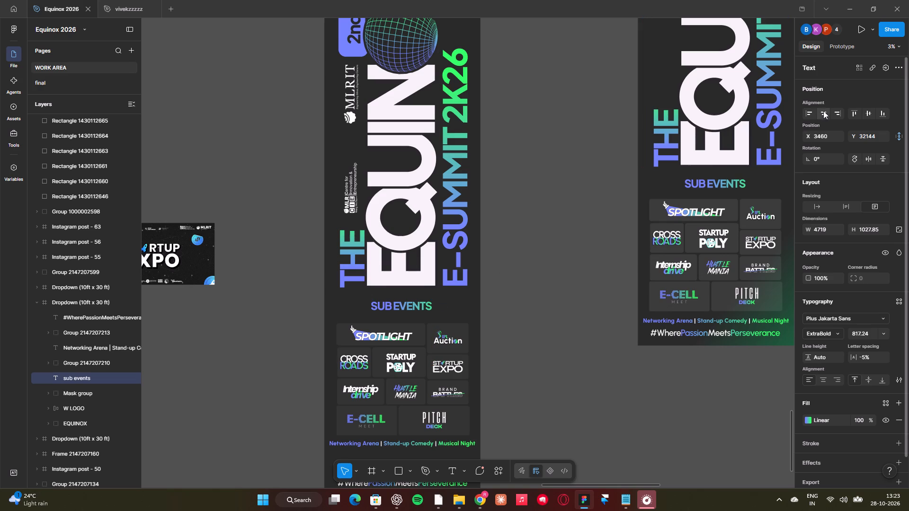
Move the sub-event logo grid up to about X 604, Y 33172, close under the "SUB EVENTS" heading.
left_click_drag(375, 399, 375, 393)
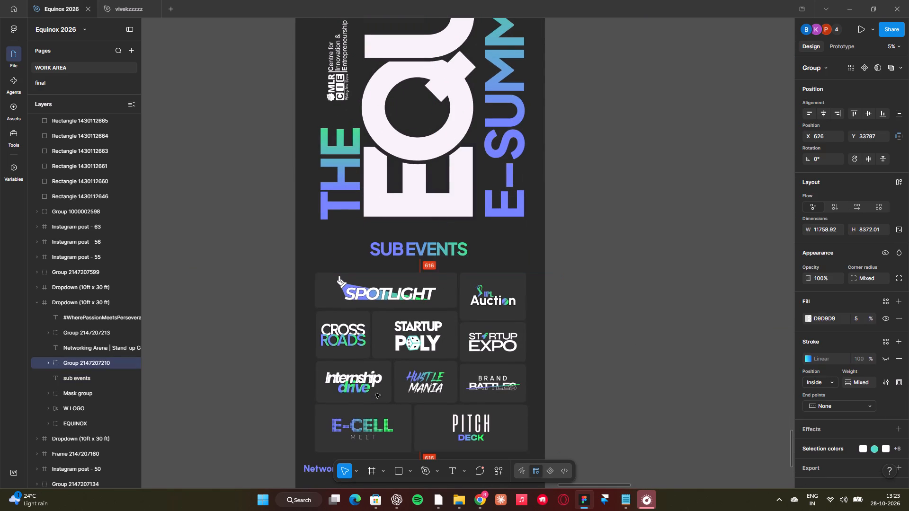
left_click_drag(375, 393, 376, 382)
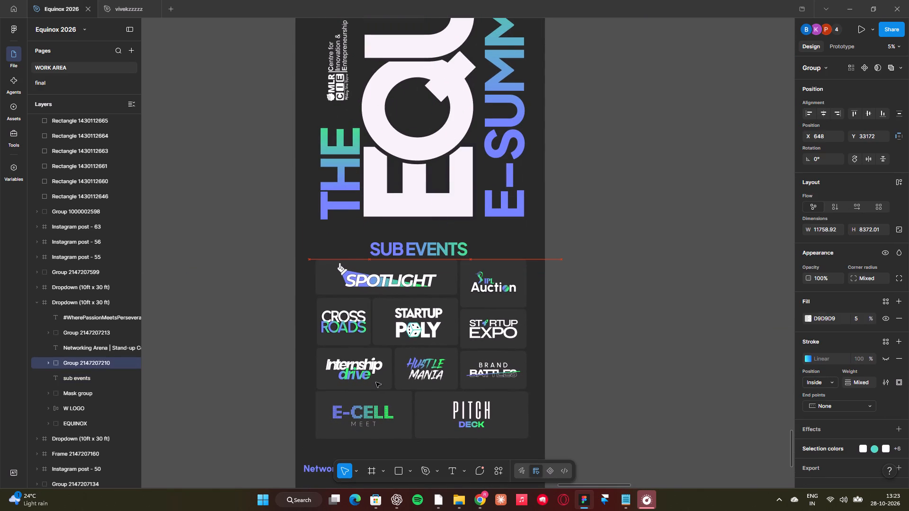
left_click_drag(376, 382, 375, 383)
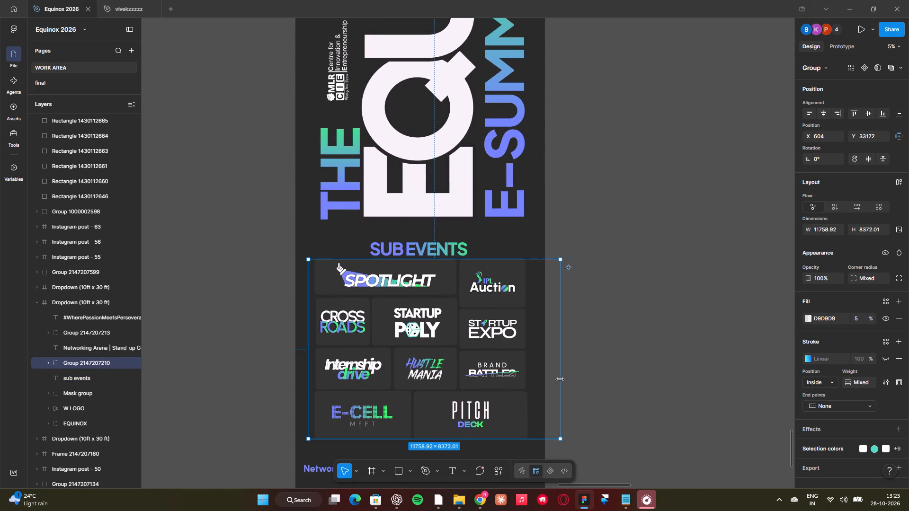
key("Right")
left_click(564, 379)
Move the "Networking Arena | Stand-up Comedy | Musical Night" line up to X 381, Y 42090, centred just below the logo grid.
scroll(564, 379, "down", 1)
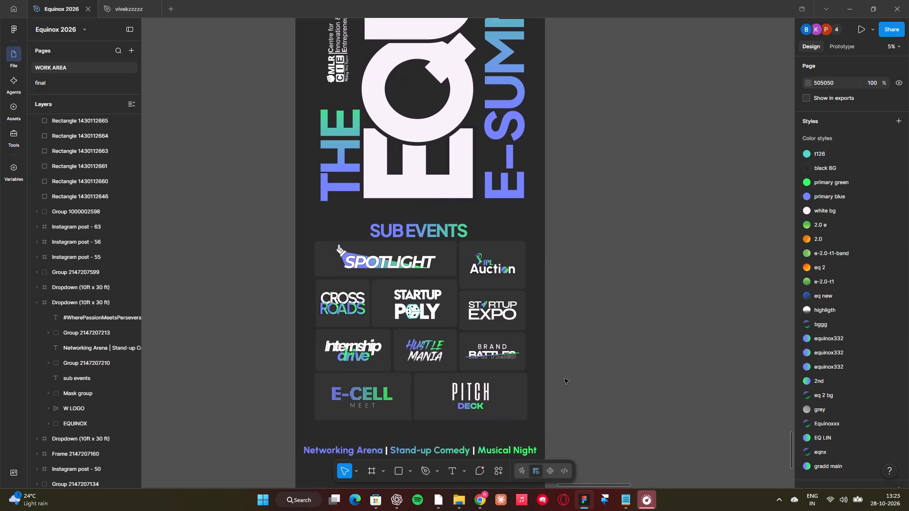
scroll(564, 379, "down", 1)
left_click_drag(480, 317, 480, 318)
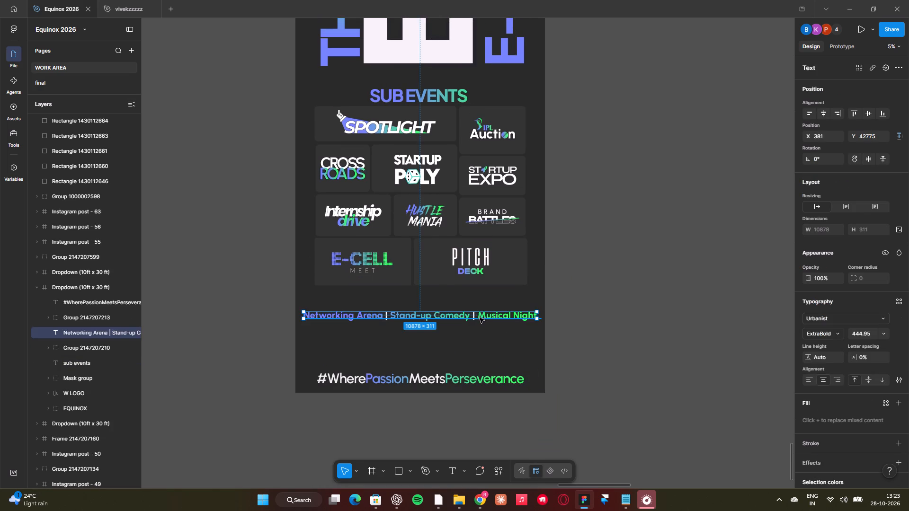
left_click_drag(480, 318, 480, 301)
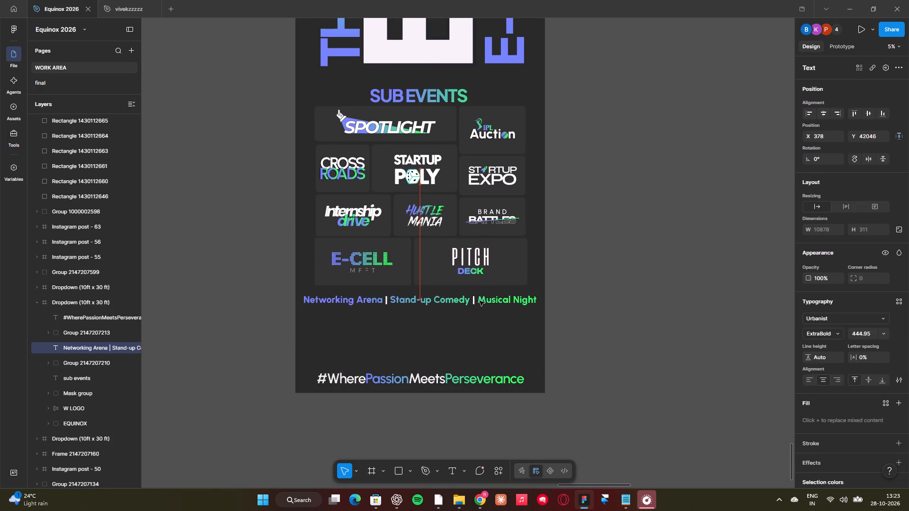
left_click_drag(480, 301, 480, 302)
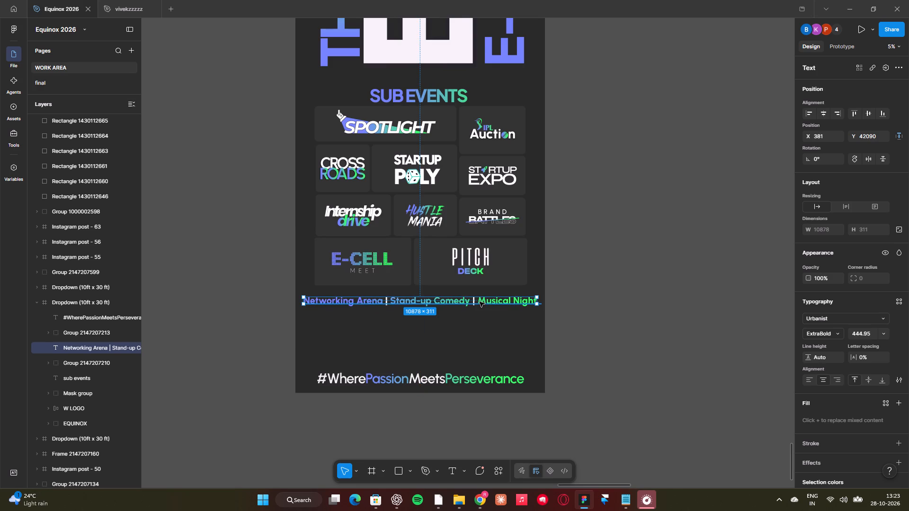
left_click(544, 310)
Compare the overall layout and spacing of the revised dropdown banner with the other two Dropdown (10ft x 30 ft) versions.
scroll(544, 310, "left", 6)
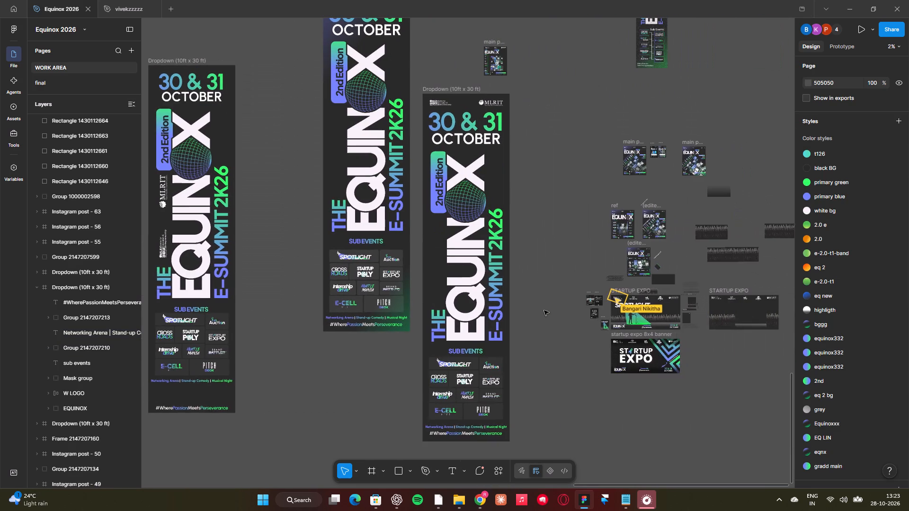
scroll(544, 310, "up", 1)
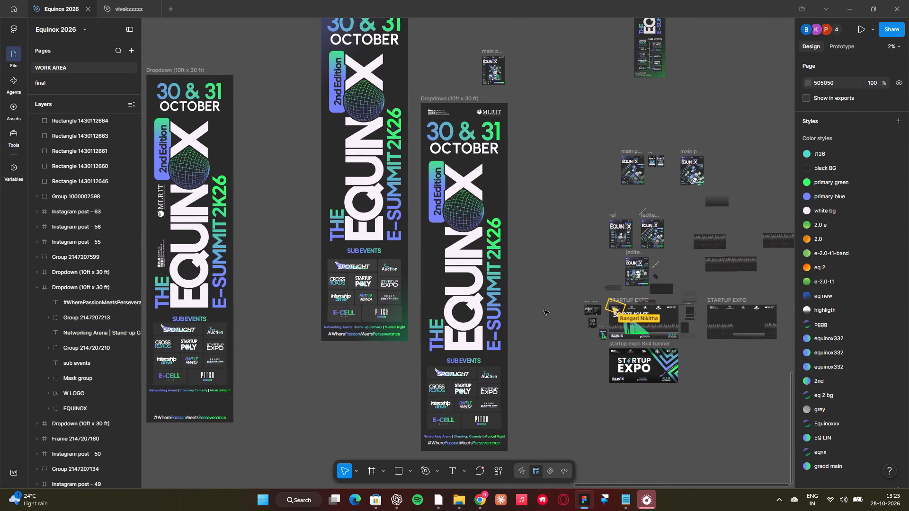
scroll(544, 310, "up", 2)
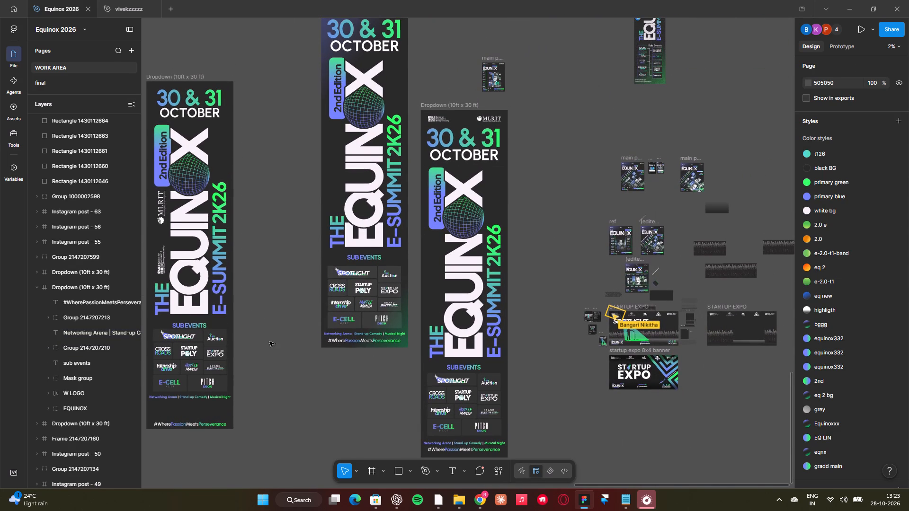
left_click(258, 352)
scroll(258, 352, "right", 2)
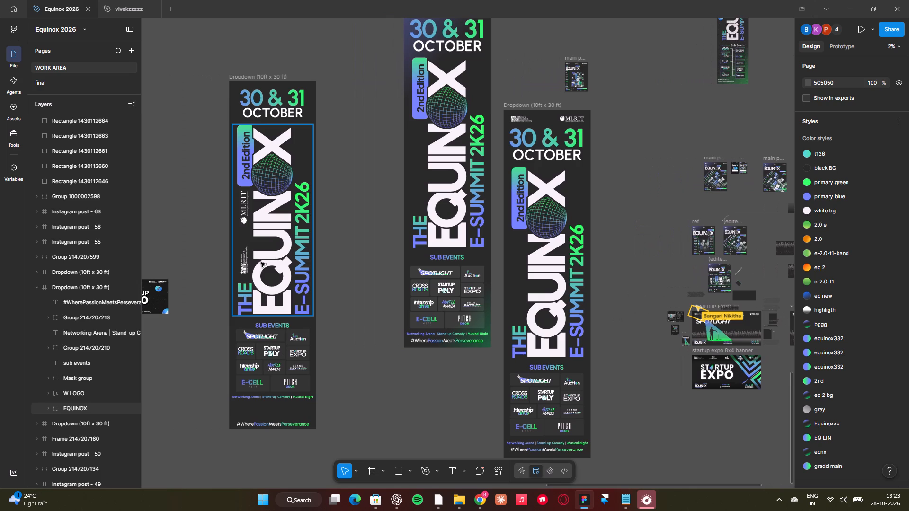
scroll(359, 244, "up", 1)
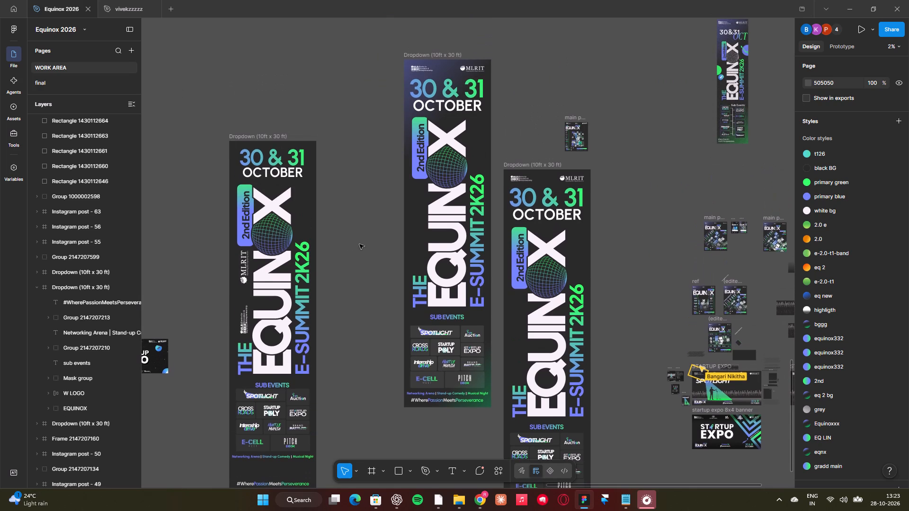
scroll(359, 244, "up", 1)
scroll(359, 244, "down", 1)
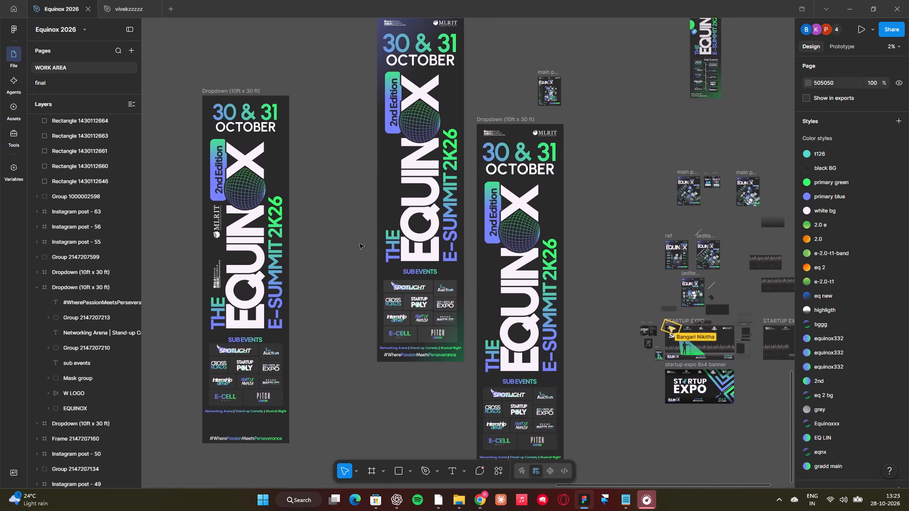
scroll(359, 244, "down", 1)
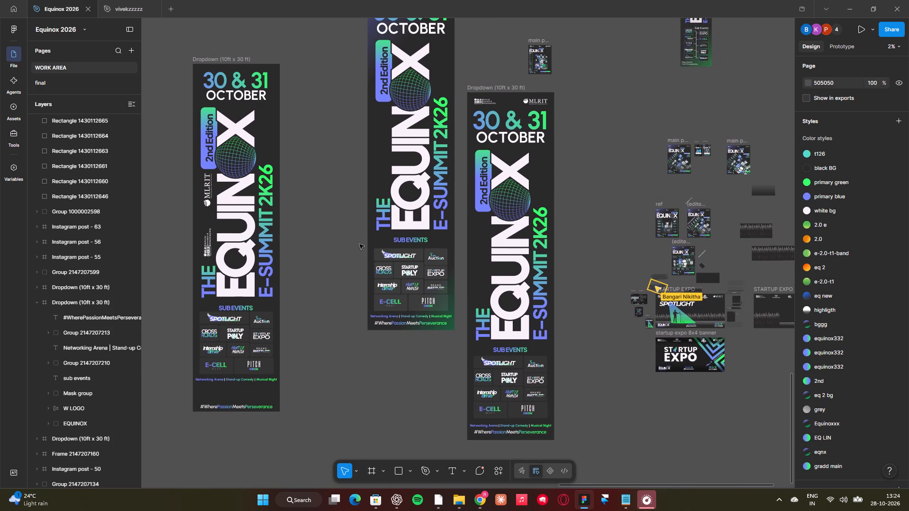
scroll(359, 244, "up", 2)
scroll(359, 244, "left", 1)
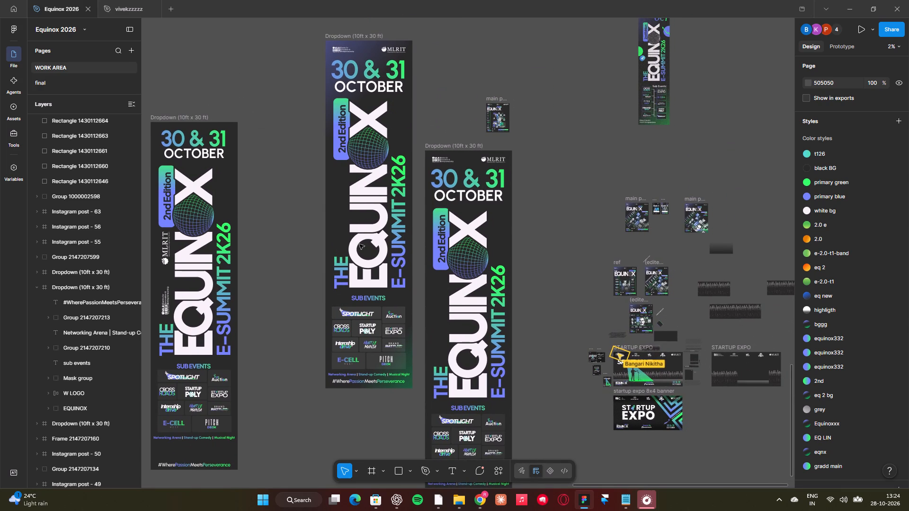
scroll(359, 244, "down", 1)
scroll(359, 244, "up", 1)
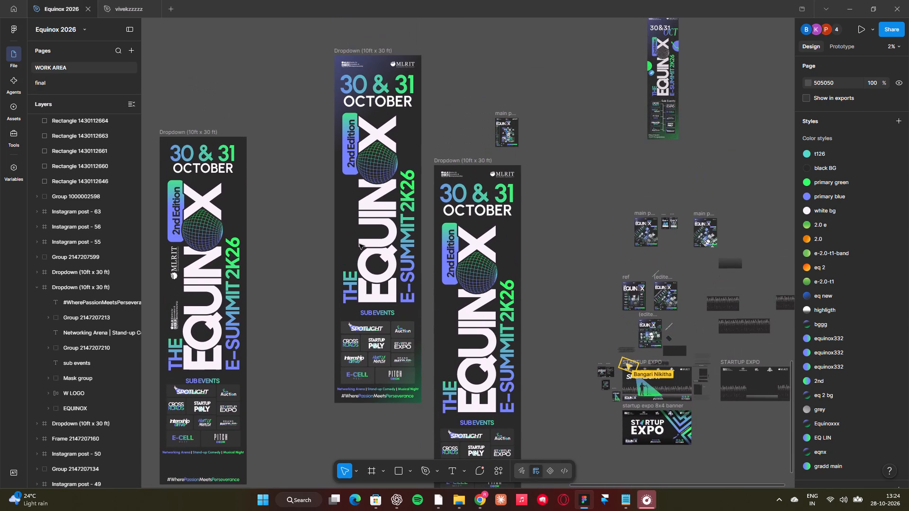
scroll(359, 244, "up", 1)
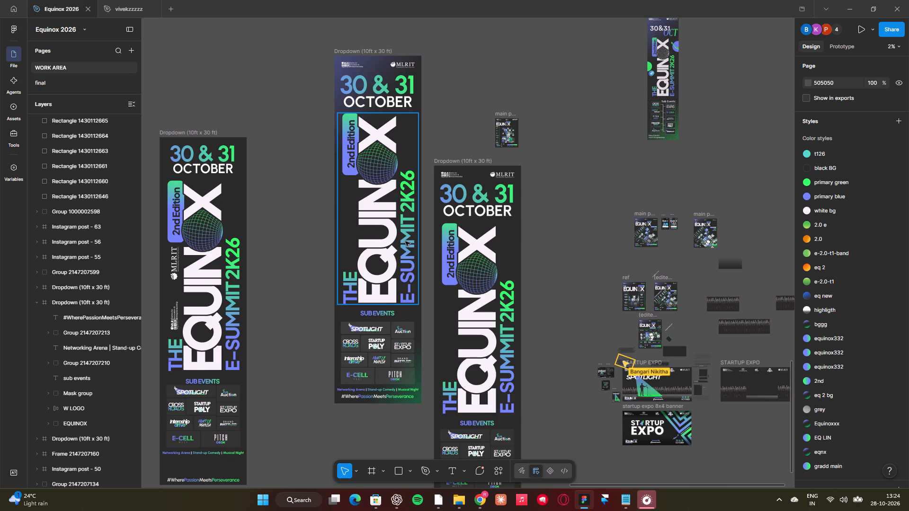
left_click(198, 56)
Open the Equinox 2024 design file from the recently viewed files.
left_click(120, 6)
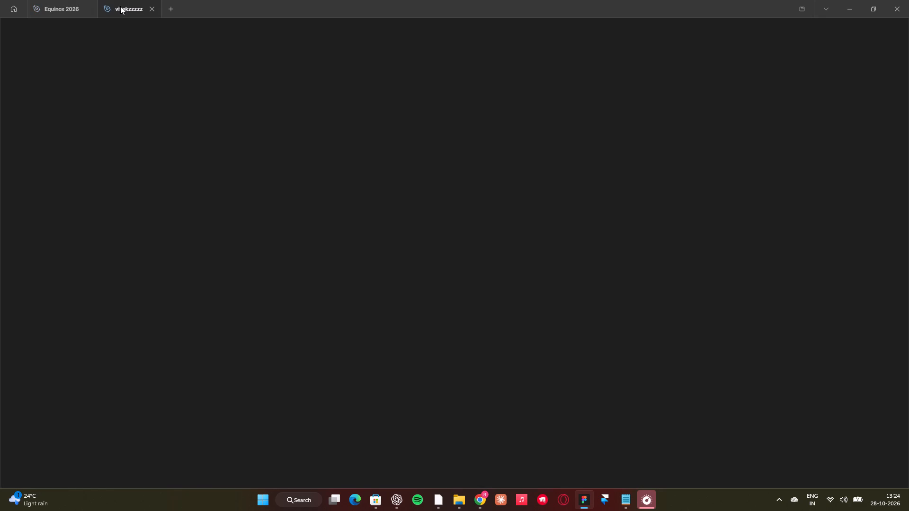
left_click(62, 9)
left_click(13, 4)
scroll(665, 298, "down", 1)
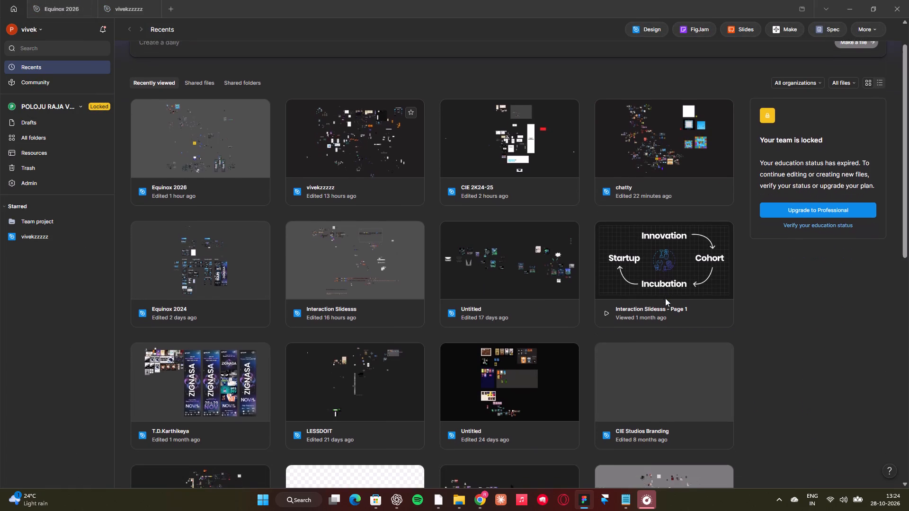
scroll(665, 298, "down", 1)
scroll(419, 351, "down", 1)
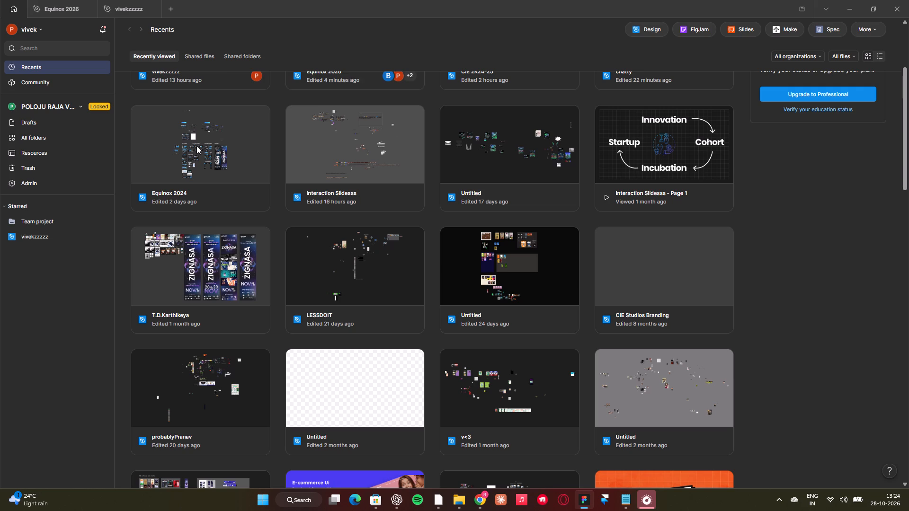
double_click(210, 170)
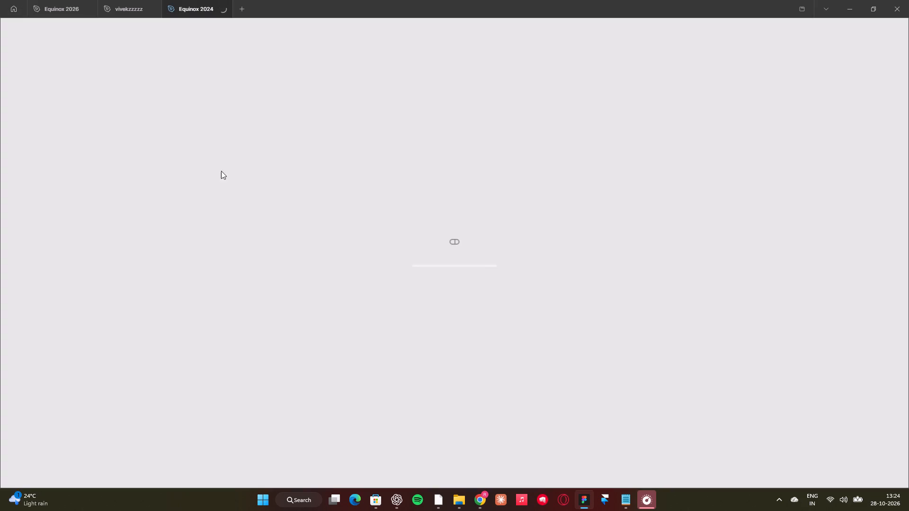
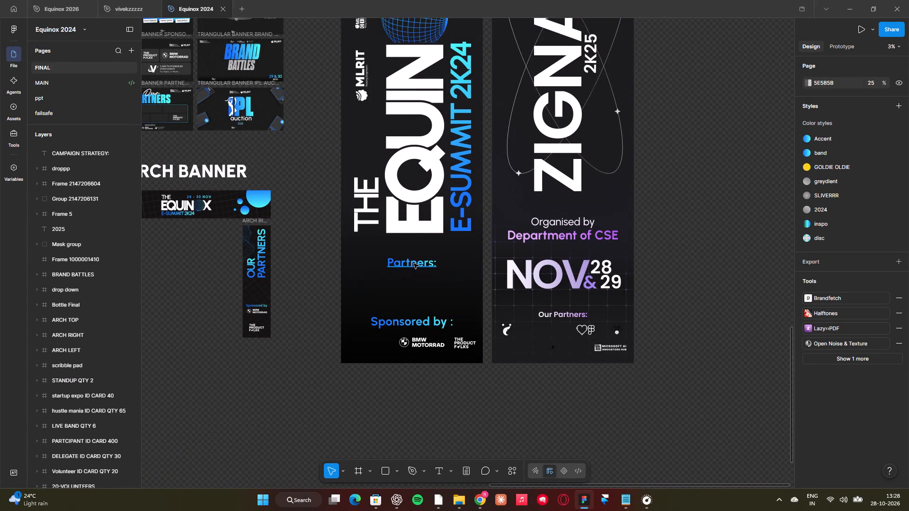
Examine the layout and spacing of the "drop down" and "droppp" banners in the Equinox 2024 file.
scroll(414, 264, "up", 5)
scroll(414, 264, "down", 1)
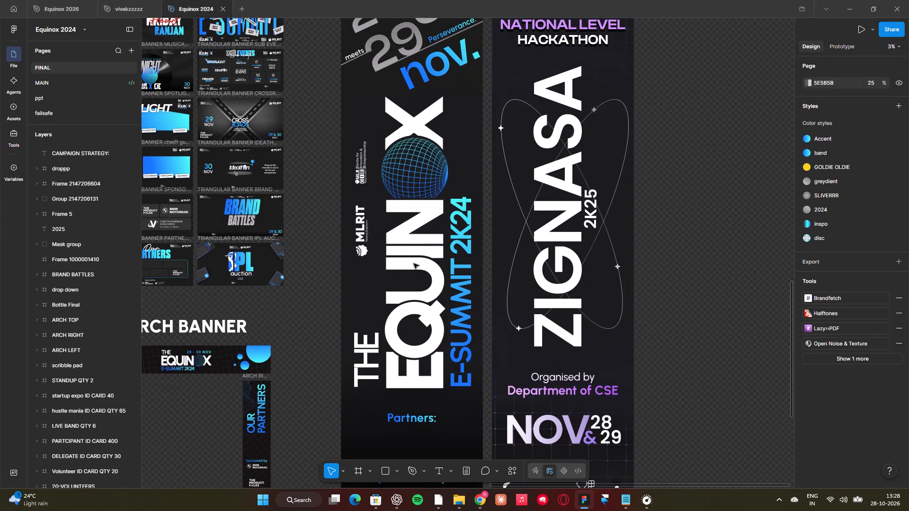
scroll(414, 264, "down", 1)
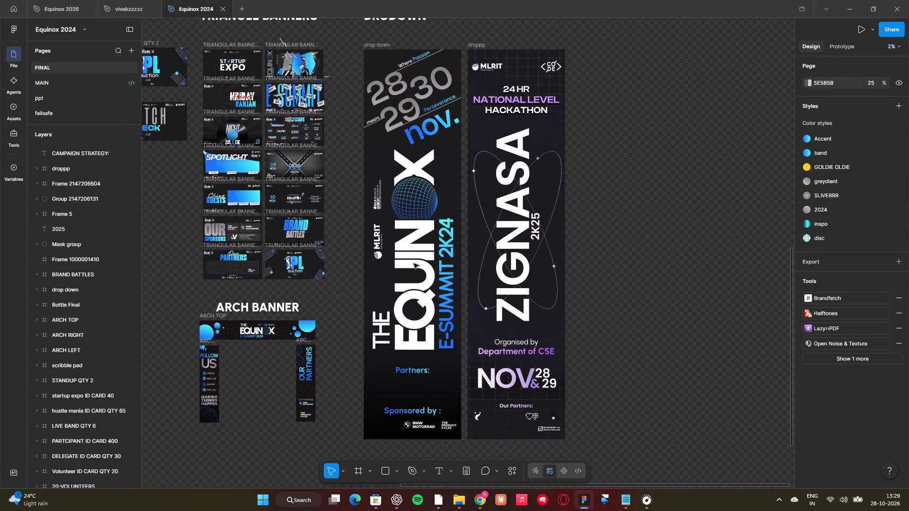
scroll(414, 264, "down", 1)
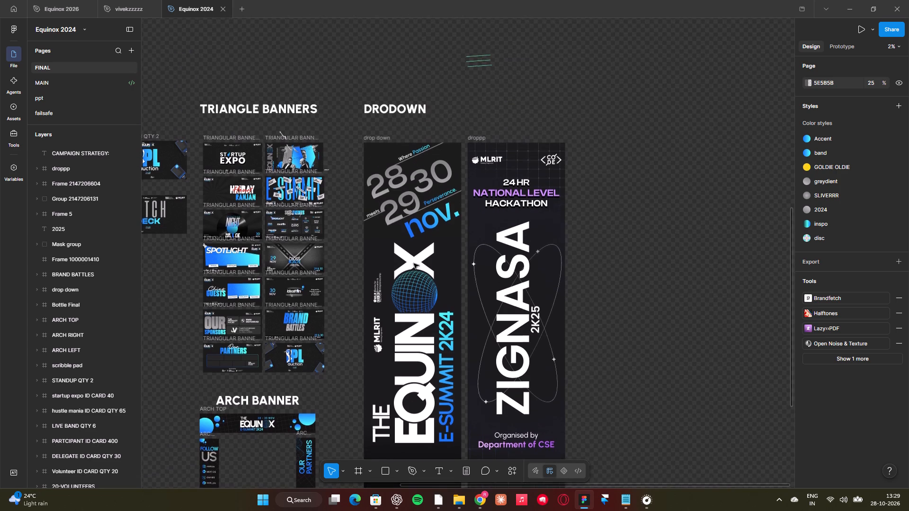
scroll(414, 264, "down", 1)
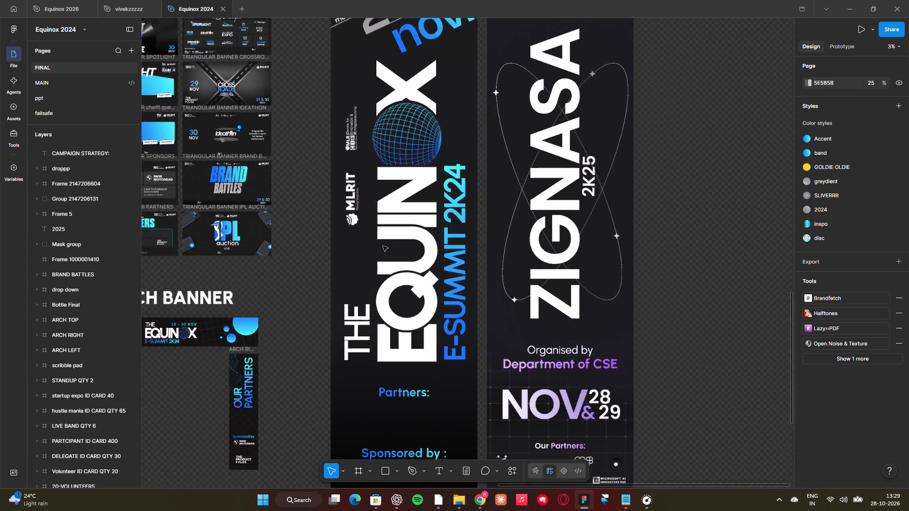
scroll(383, 246, "down", 1)
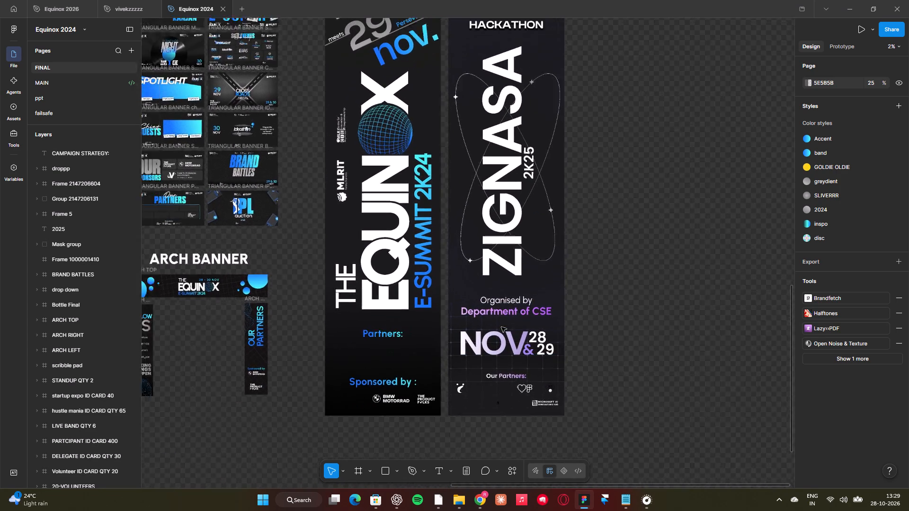
scroll(501, 327, "up", 1)
scroll(501, 327, "down", 2)
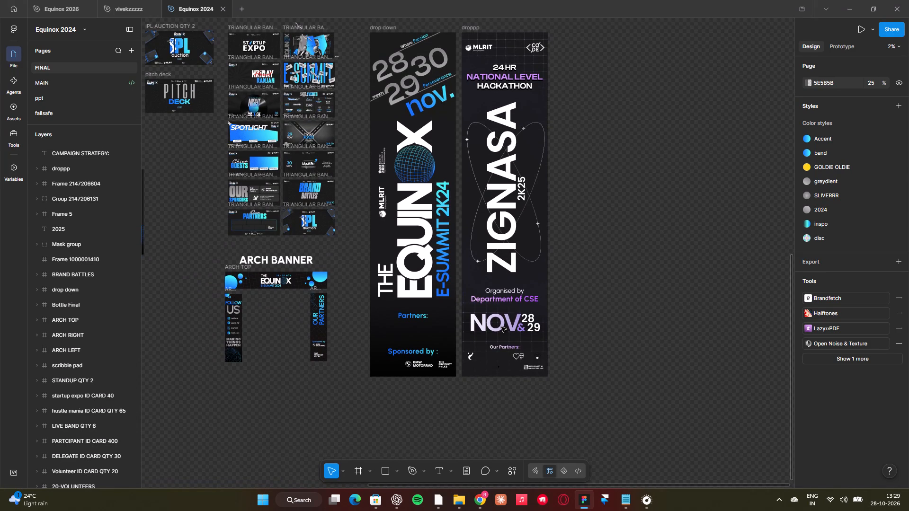
left_click(501, 327)
left_click(482, 396)
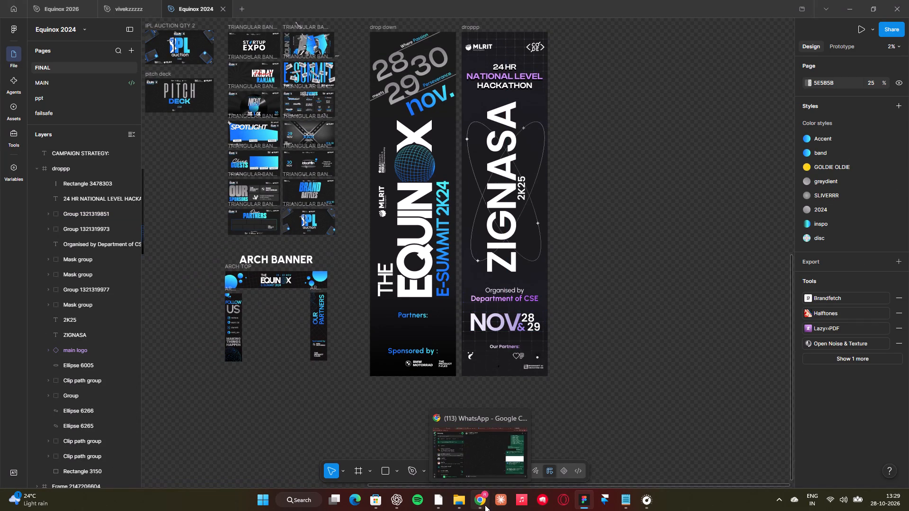
Switch back to the Equinox 2026 design file.
left_click(55, 7)
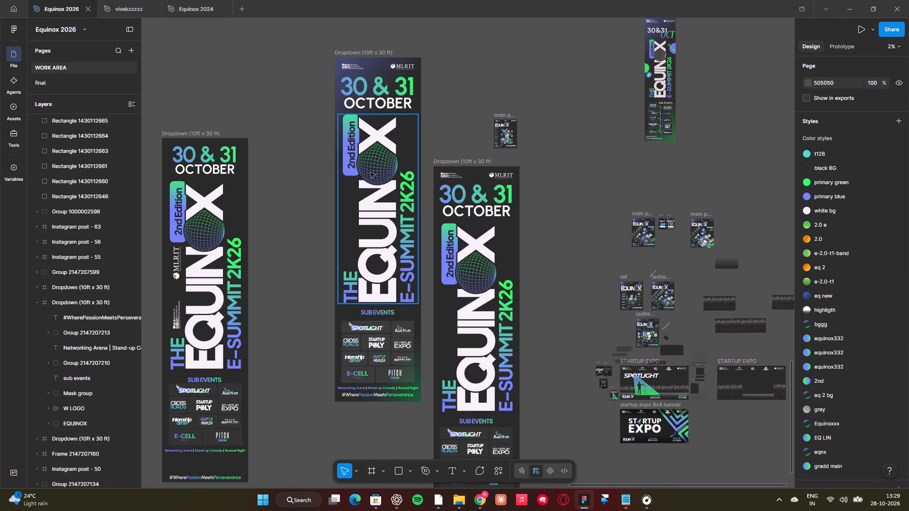
Nudge the rotated EQUINOX title group up to Y 5811 in the revised dropdown banner with the vertical MLRIT logo.
scroll(365, 178, "down", 1)
scroll(365, 178, "right", 1)
scroll(319, 199, "right", 1)
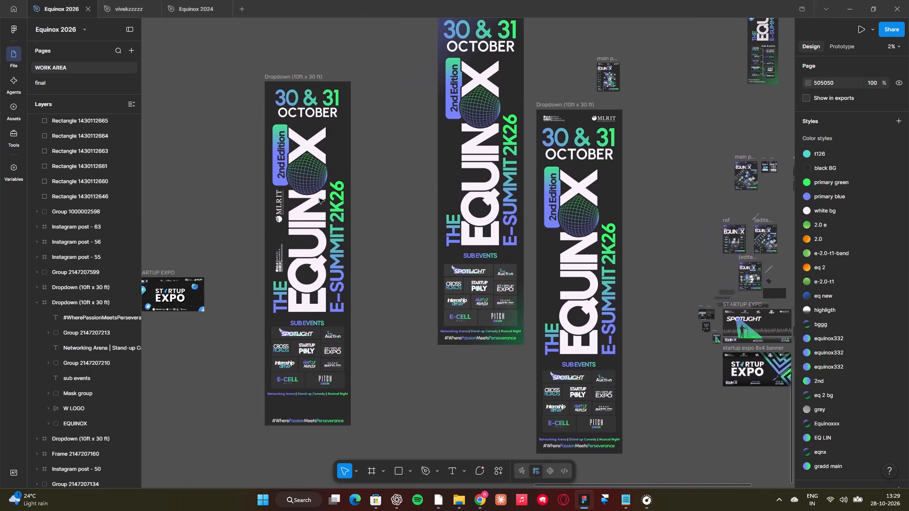
scroll(319, 199, "right", 2)
scroll(319, 199, "up", 1)
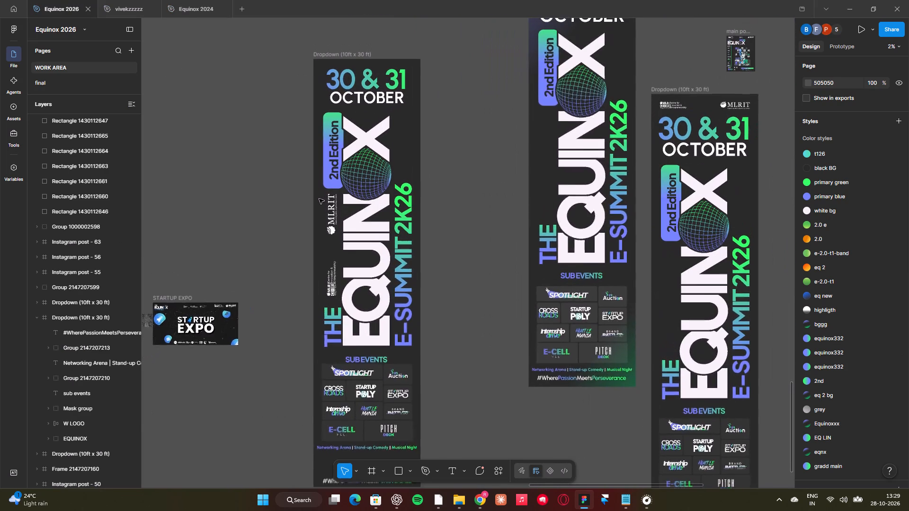
scroll(319, 199, "up", 1)
left_click(339, 119)
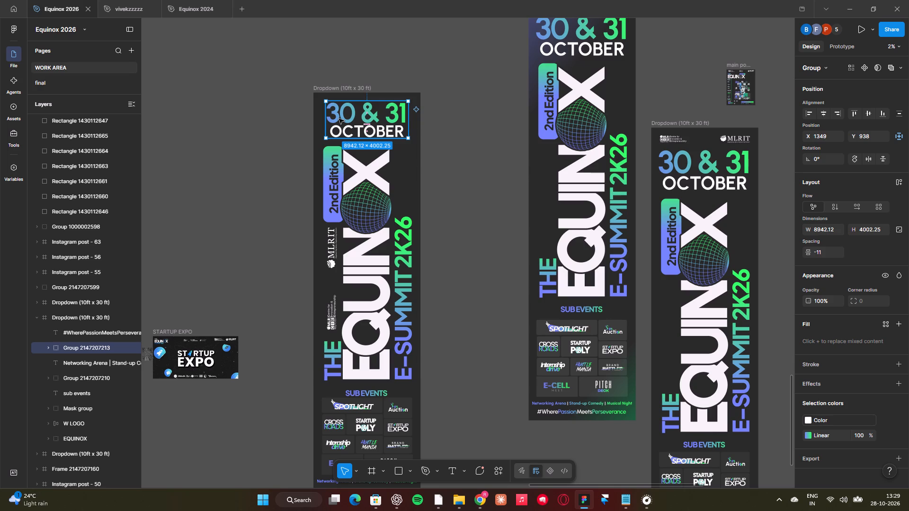
left_click(347, 166)
key("Up")
key("Up")
key("Up")
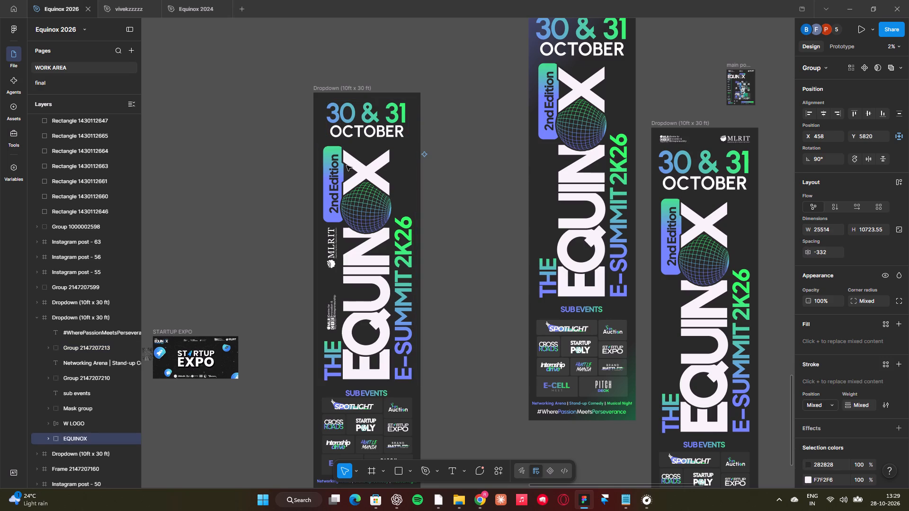
key("Up")
key("Up")
key("Up")
key("Up")
key("Up")
key("Up")
key("Up")
key("Up")
key("Up")
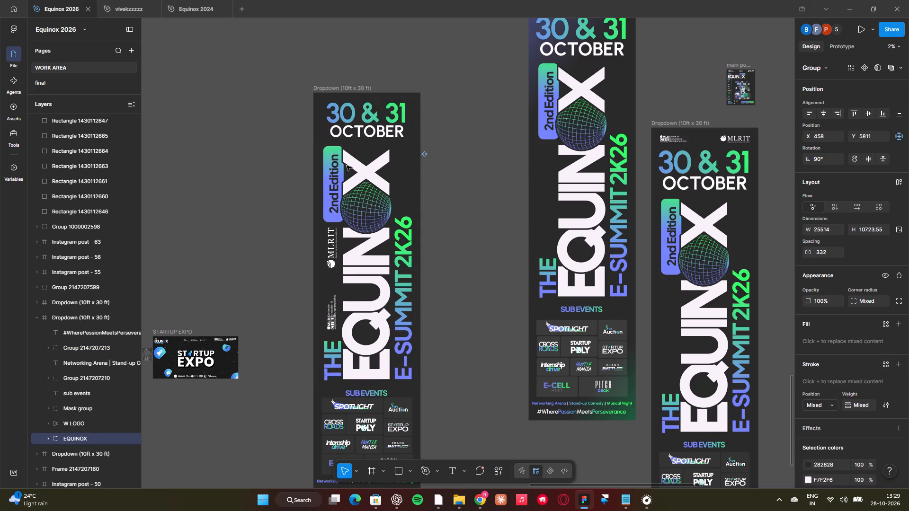
left_click(421, 202)
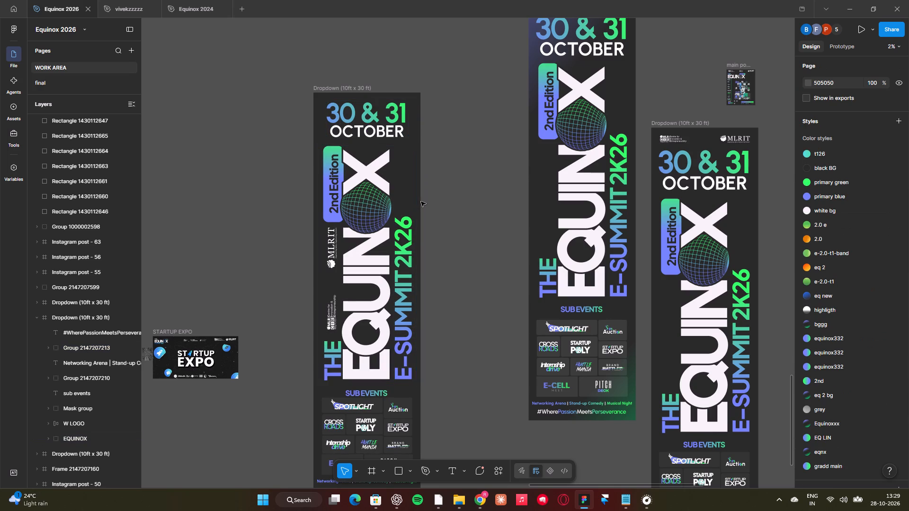
Compare the revised dropdown banner's date, title and sub-event spacing with the other two Dropdown (10ft x 30 ft) versions.
left_click(506, 196)
scroll(506, 196, "up", 1)
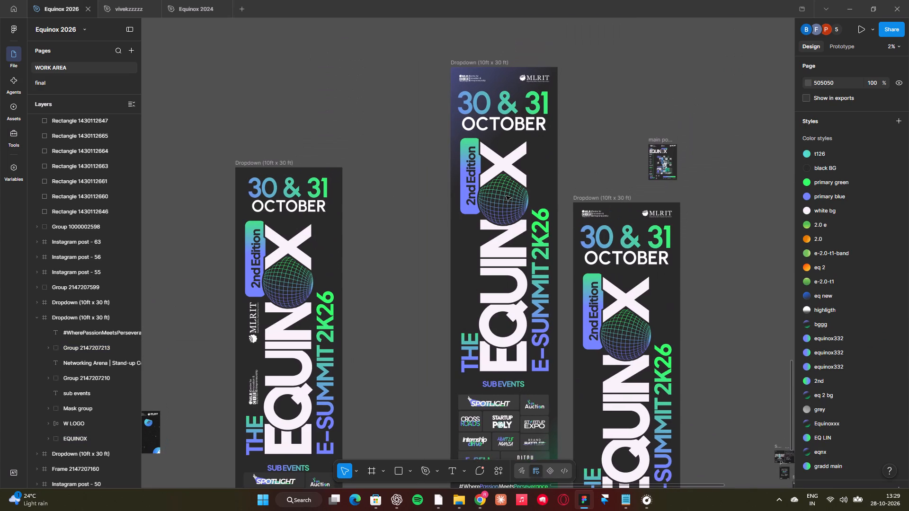
scroll(506, 196, "down", 2)
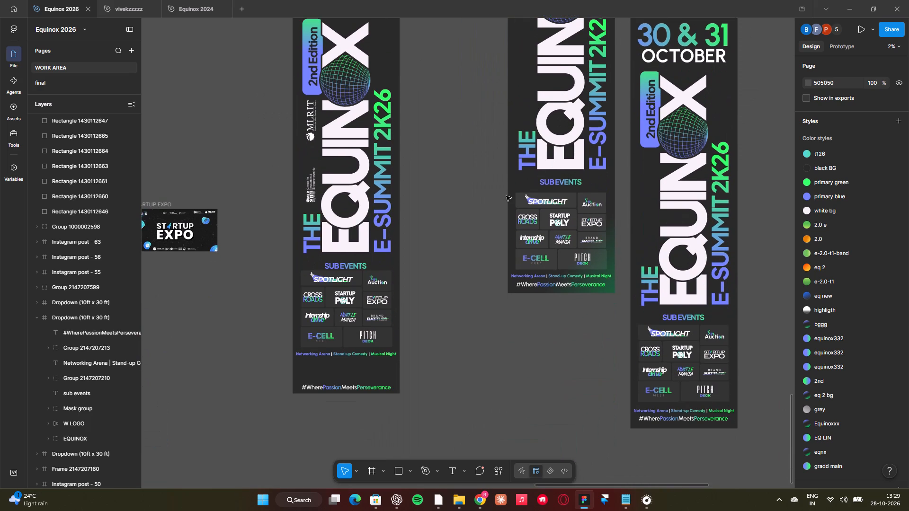
Examine the spacing between the EQUINOX title, sub-events grid, Networking Arena line and hashtag in the revised dropdown banner with the vertical MLRIT logo.
left_click(346, 221)
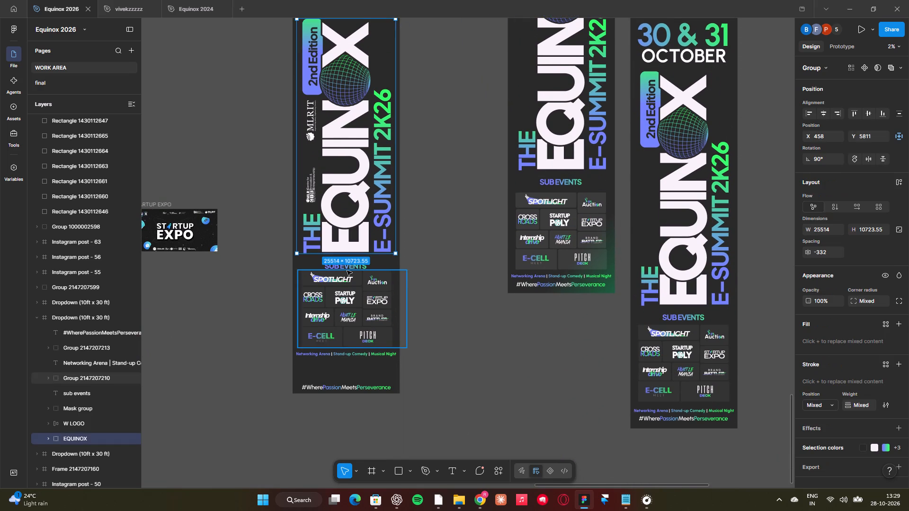
left_click(422, 276)
scroll(422, 276, "right", 1)
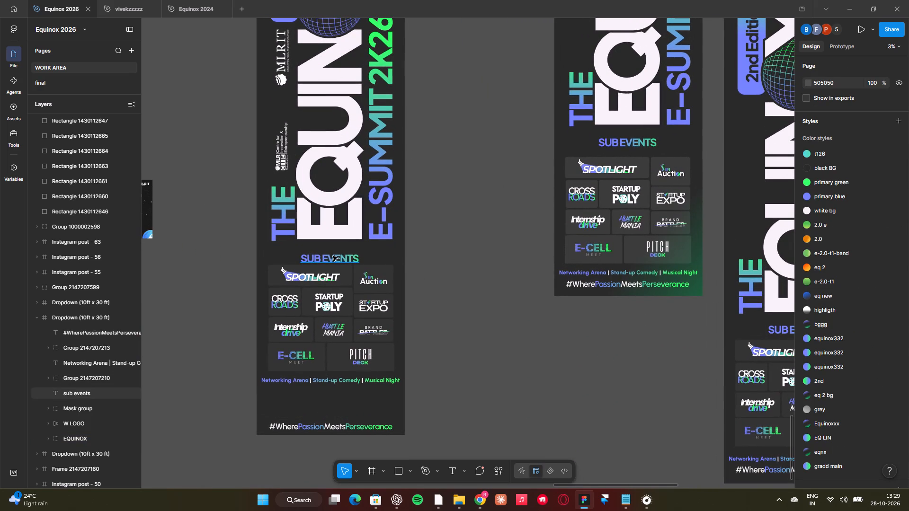
left_click(342, 282)
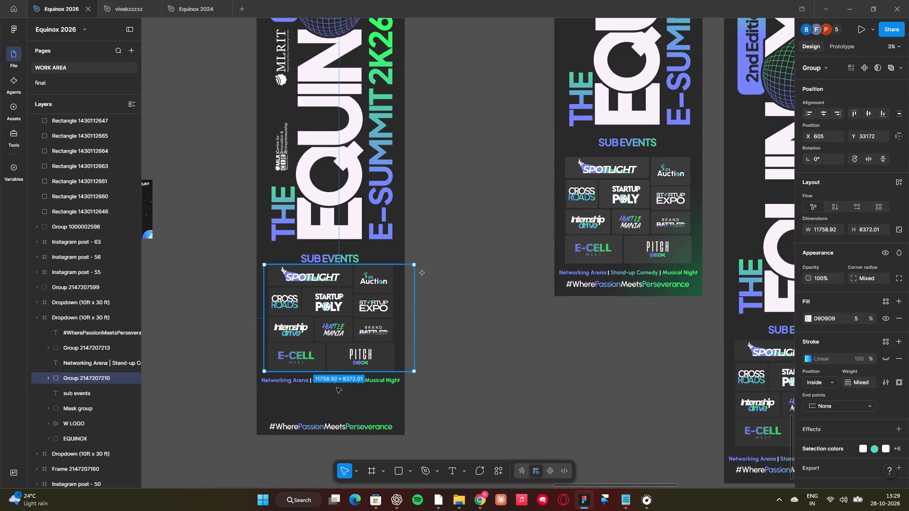
left_click(317, 426)
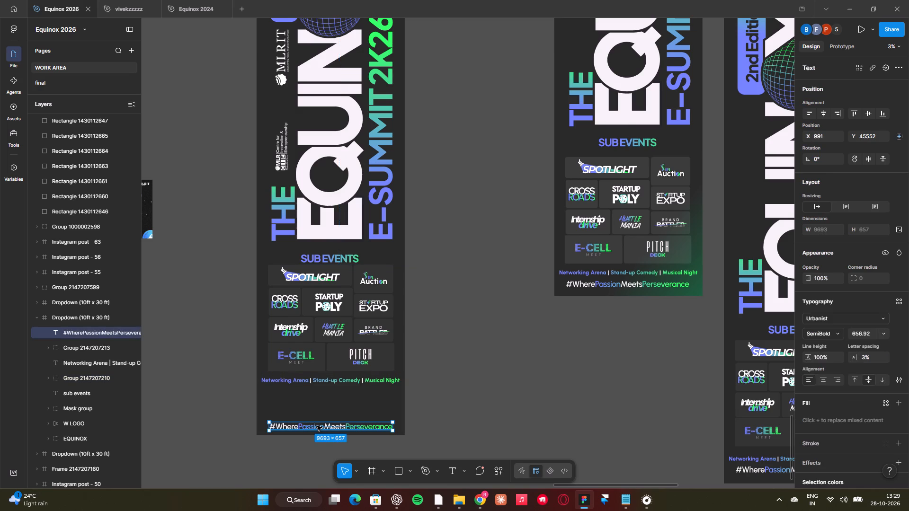
left_click(329, 363)
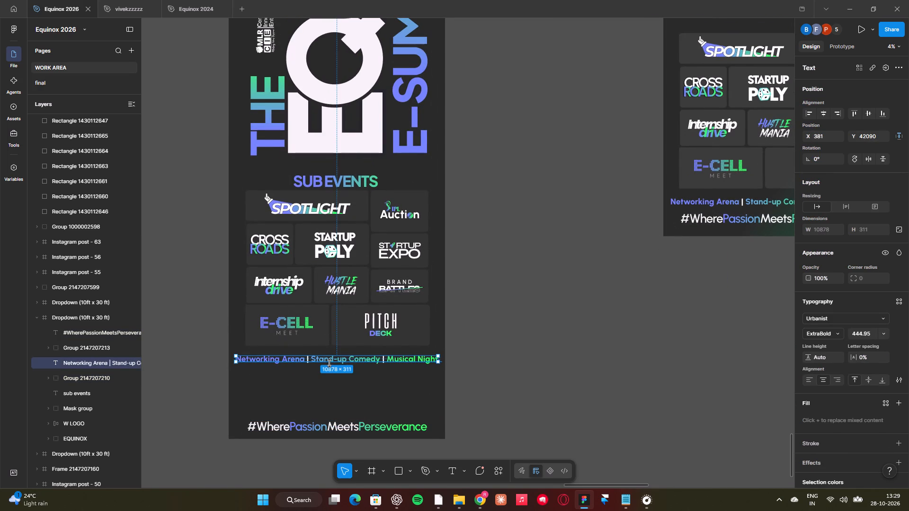
left_click(337, 320)
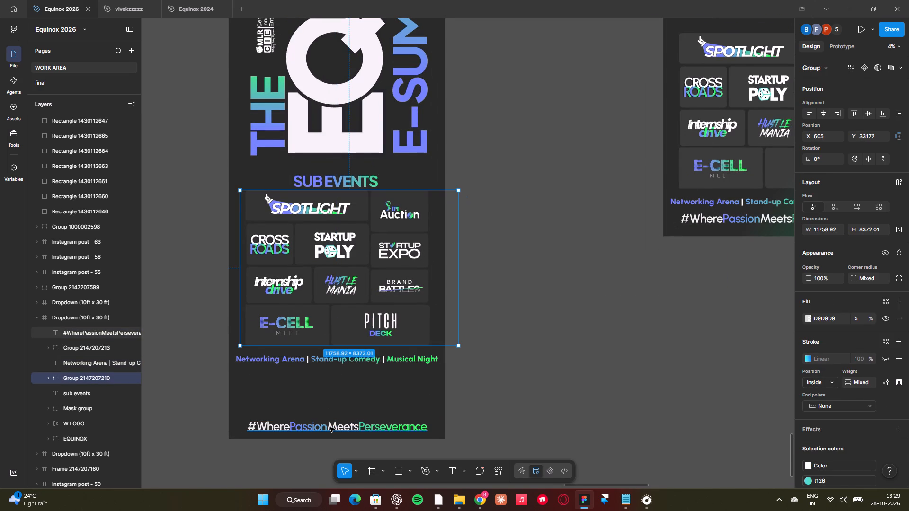
left_click(399, 344)
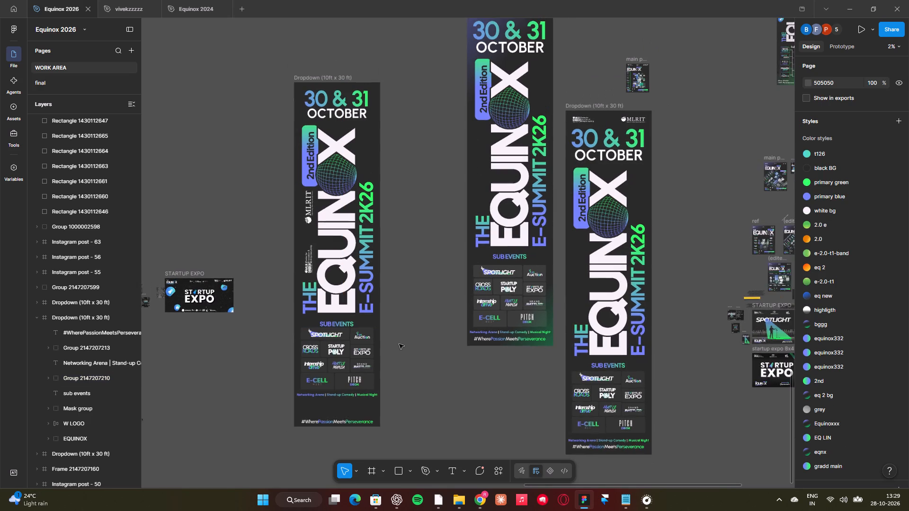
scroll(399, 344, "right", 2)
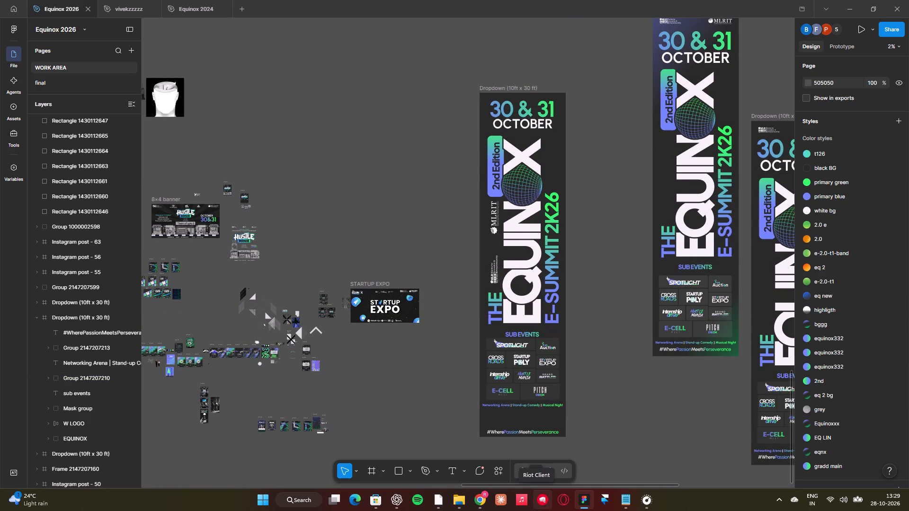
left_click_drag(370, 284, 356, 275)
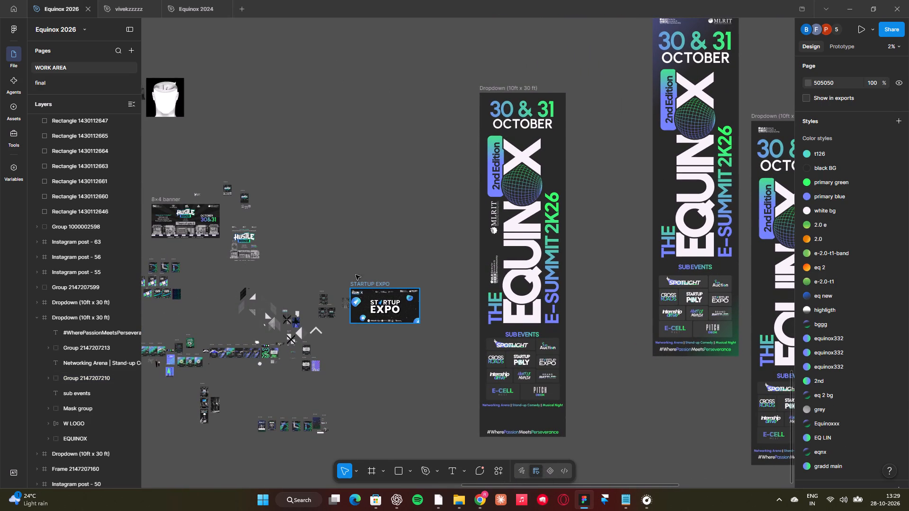
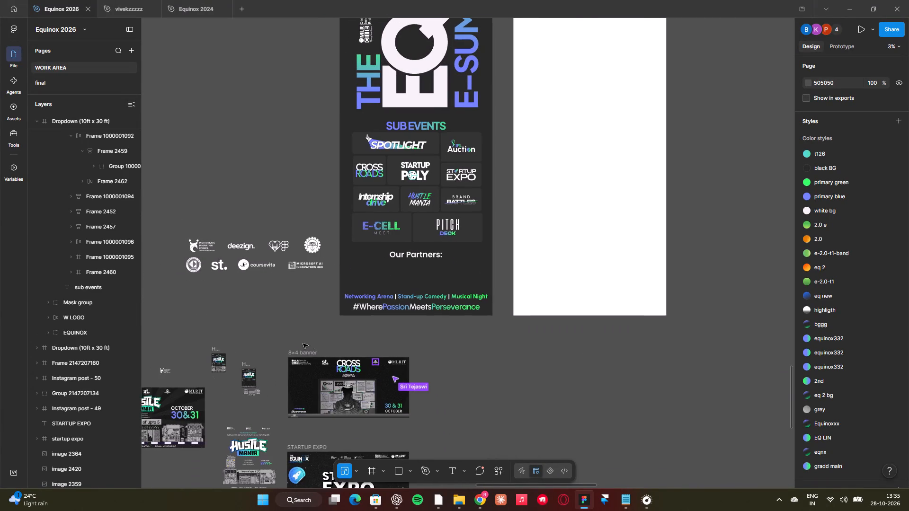
Find the Spotlight Experts Talk Show banner and copy its Fortune Toyota logo.
scroll(303, 344, "right", 3)
scroll(311, 367, "down", 2)
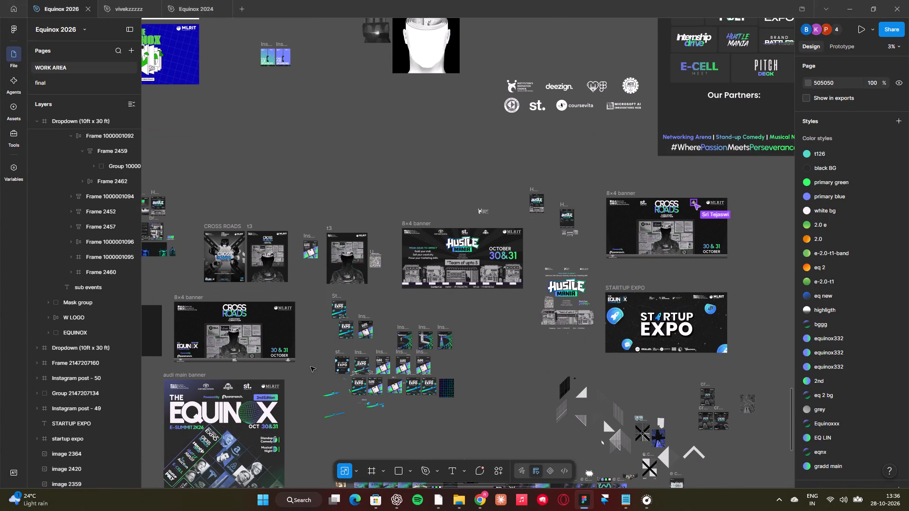
scroll(696, 259, "left", 1)
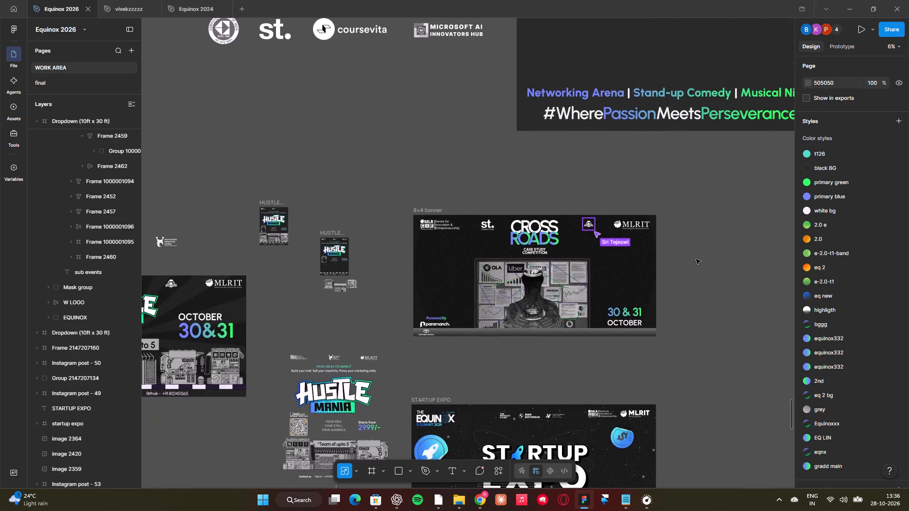
scroll(597, 224, "up", 1)
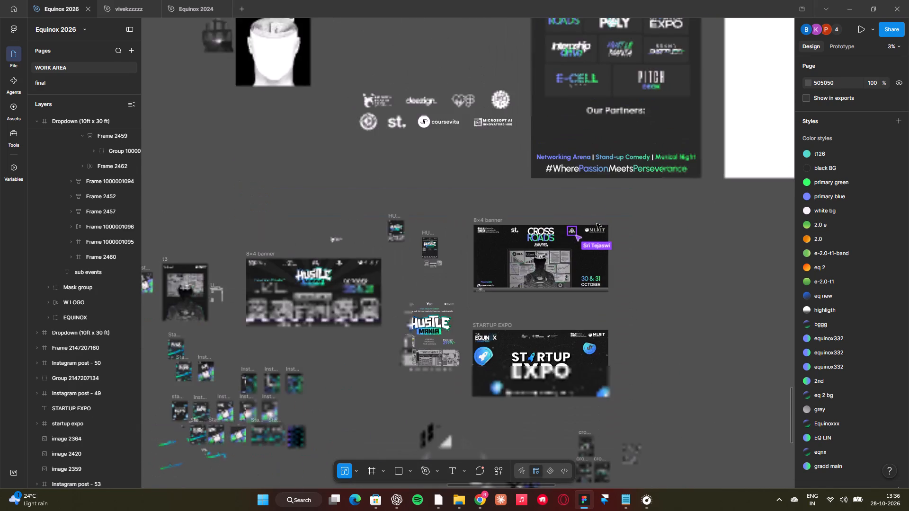
scroll(597, 224, "left", 8)
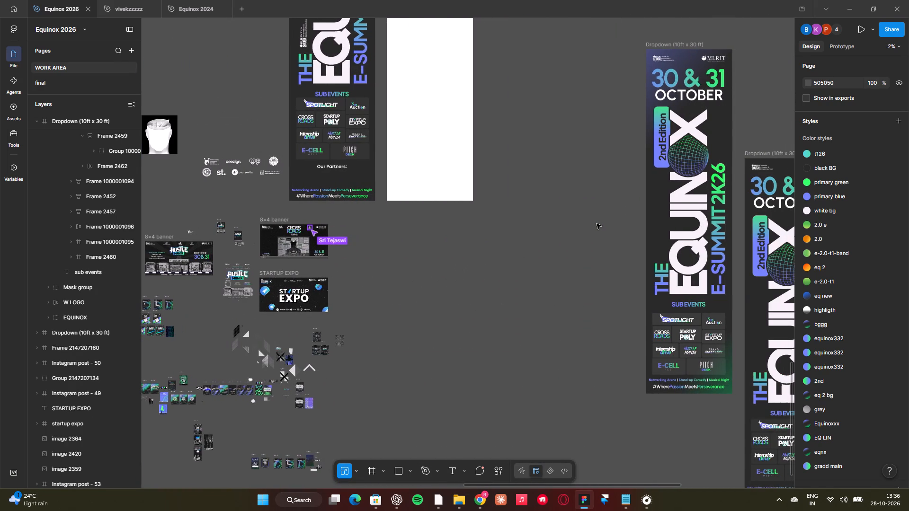
scroll(597, 224, "left", 6)
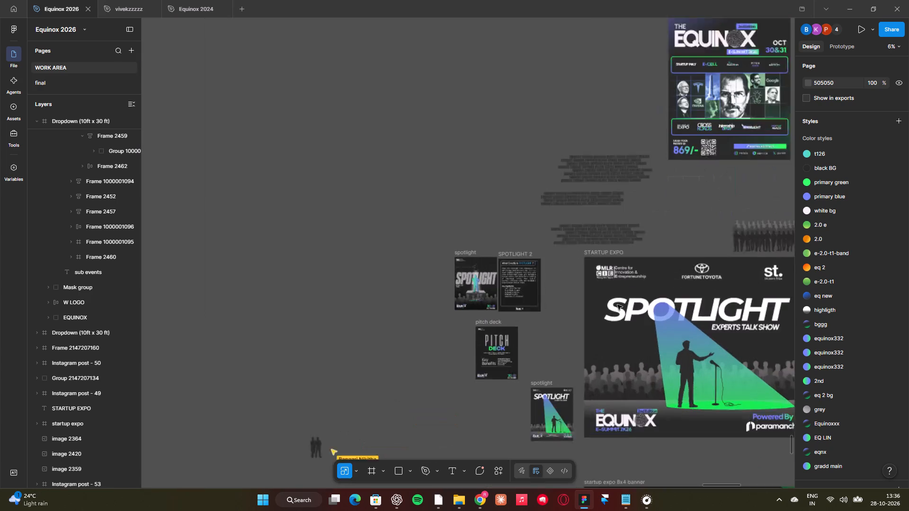
scroll(657, 301, "left", 2)
left_click(508, 271)
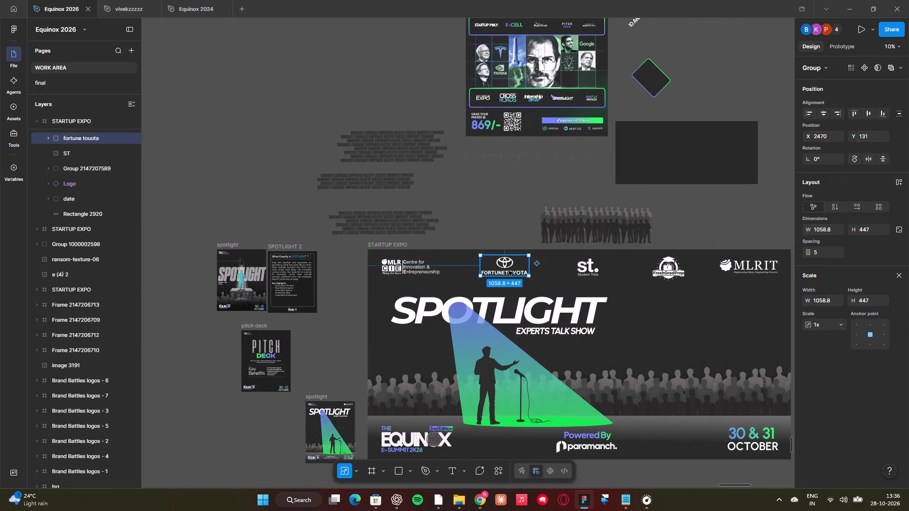
key("ctrl+c")
Paste the Fortune Toyota logo into the dark dropdown banner, beneath the "Our Partners:" heading.
scroll(423, 244, "right", 13)
scroll(423, 244, "up", 4)
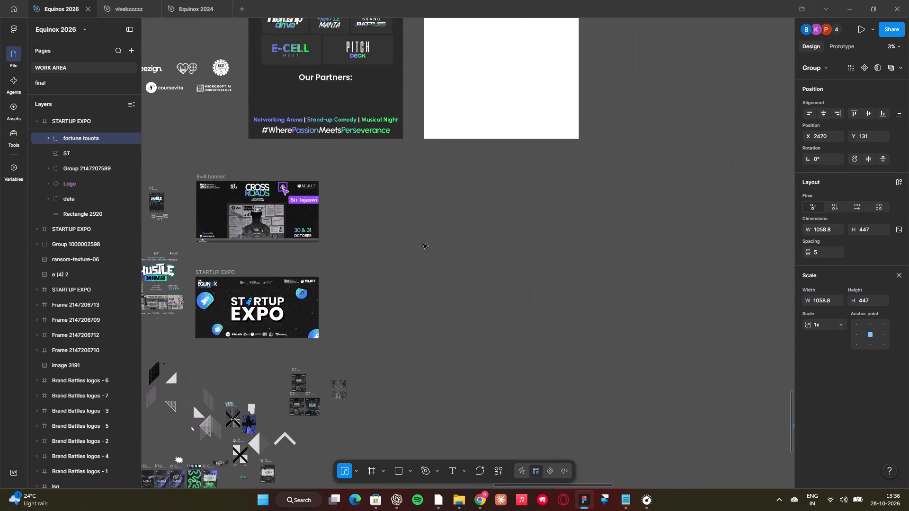
scroll(423, 244, "up", 2)
left_click(334, 337)
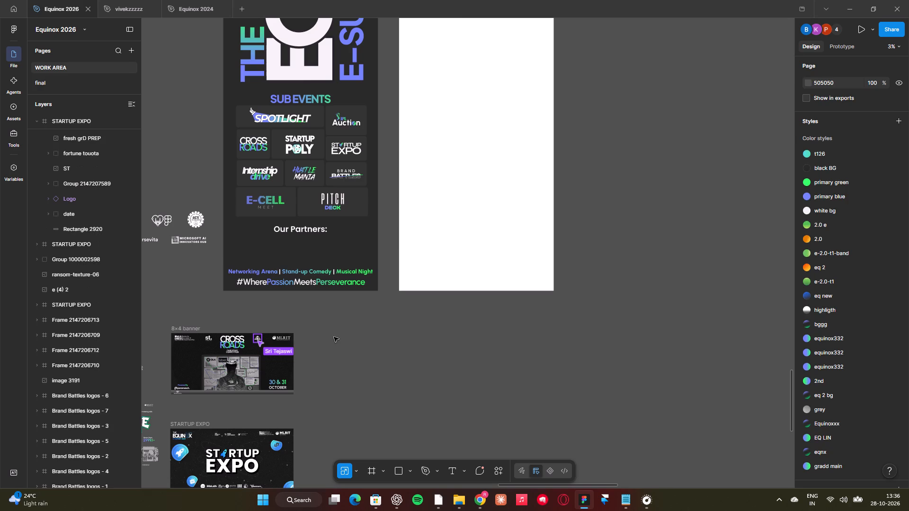
key("ctrl+v")
left_click_drag(465, 252, 276, 247)
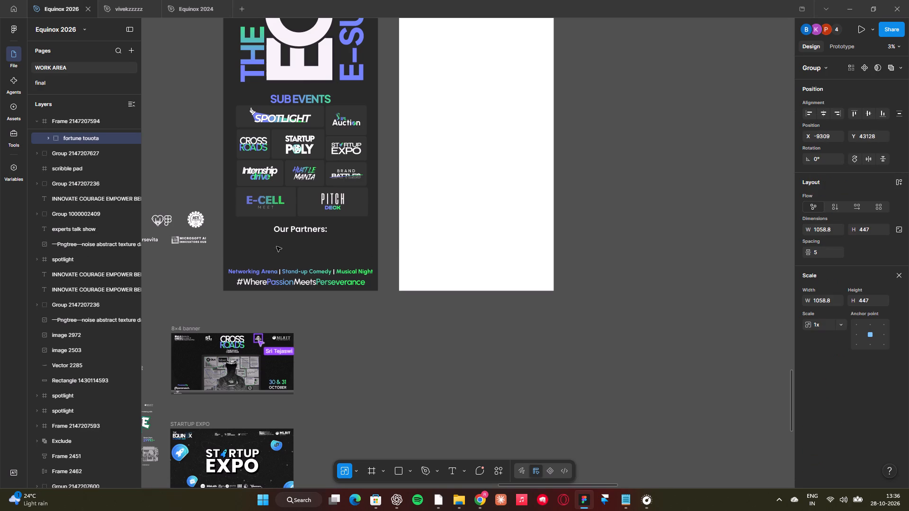
left_click_drag(276, 247, 266, 245)
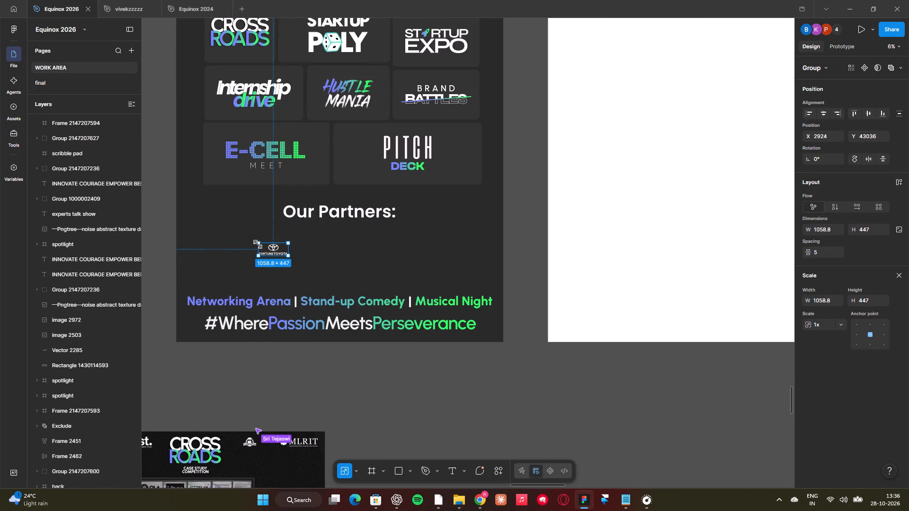
Scale the Fortune Toyota logo up to about 2449 × 1034 and shift it toward the dropdown banner's left edge.
left_click_drag(258, 244, 219, 229)
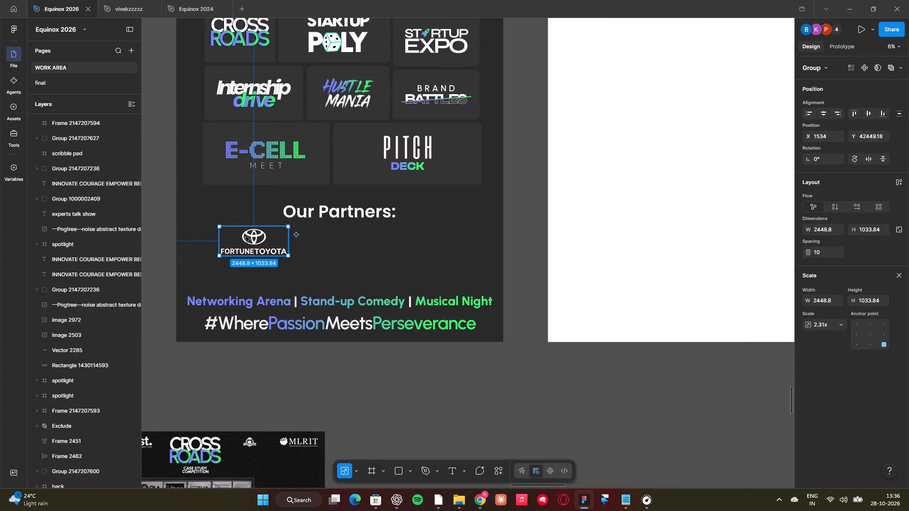
left_click_drag(246, 237, 217, 236)
left_click(309, 315)
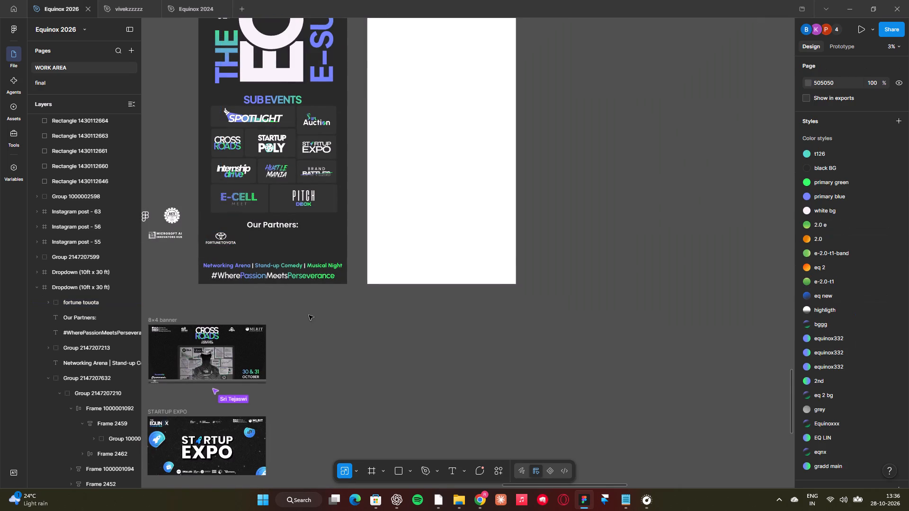
Examine the sponsor logos on the Spotlight and Startup Expo banners and the loose partner logos beside the dropdown banner.
scroll(309, 315, "left", 3)
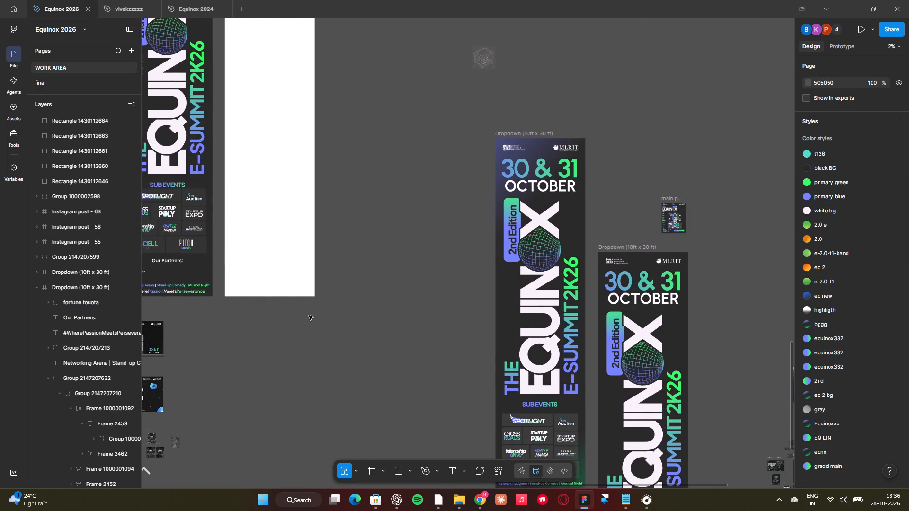
scroll(309, 315, "left", 3)
scroll(309, 315, "down", 3)
scroll(309, 315, "left", 1)
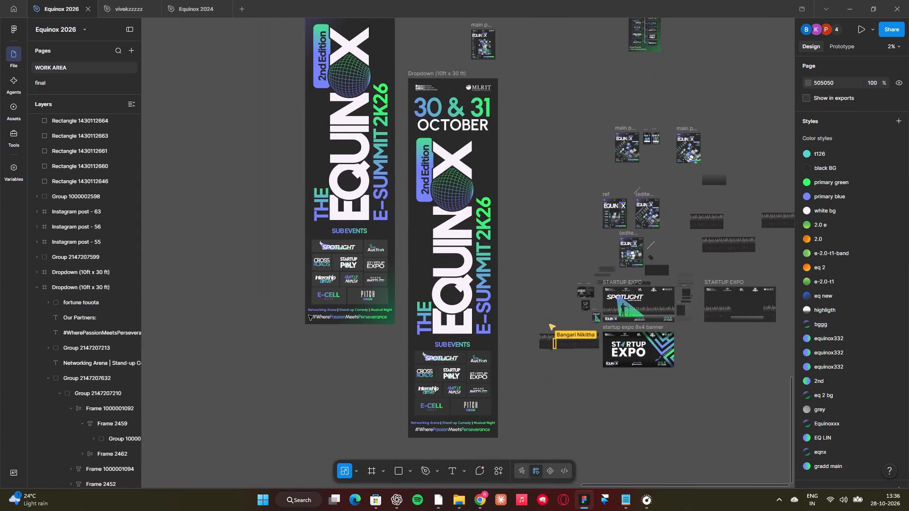
scroll(309, 315, "left", 1)
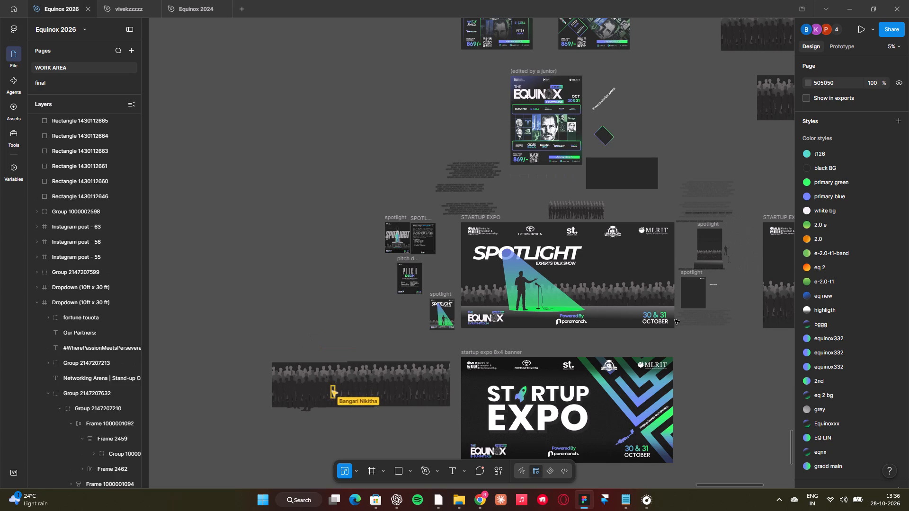
scroll(675, 319, "left", 4)
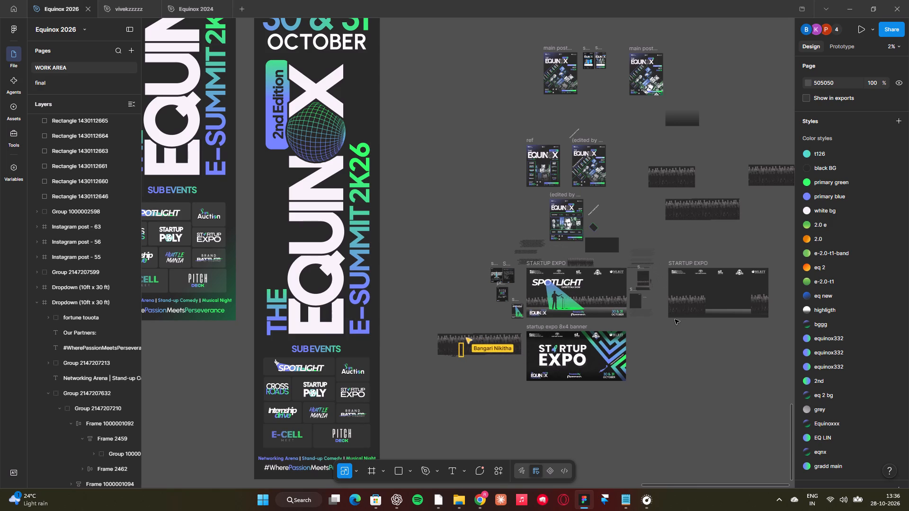
scroll(675, 319, "right", 5)
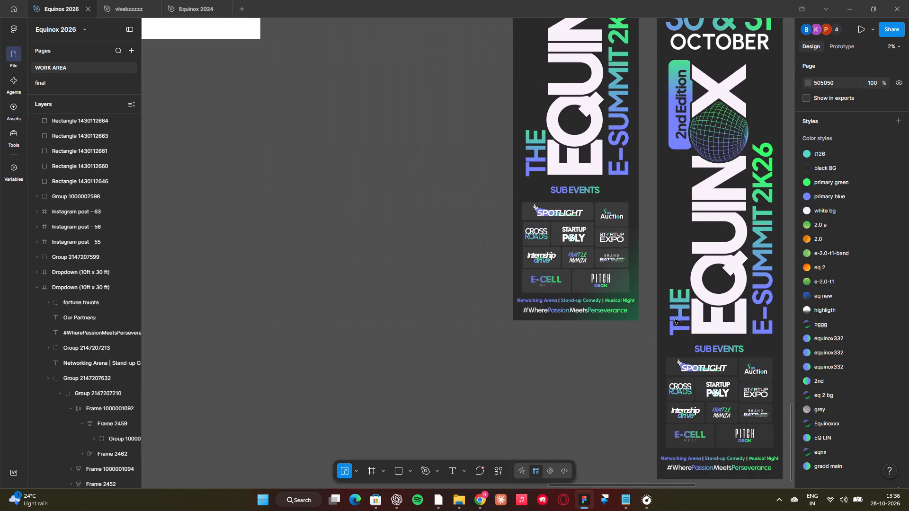
scroll(417, 271, "right", 6)
scroll(417, 271, "up", 7)
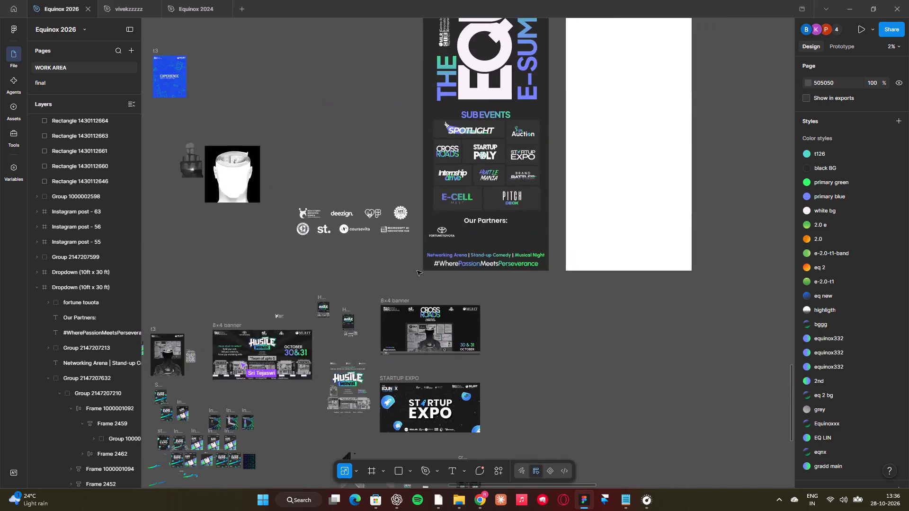
scroll(417, 271, "down", 3)
scroll(417, 271, "right", 1)
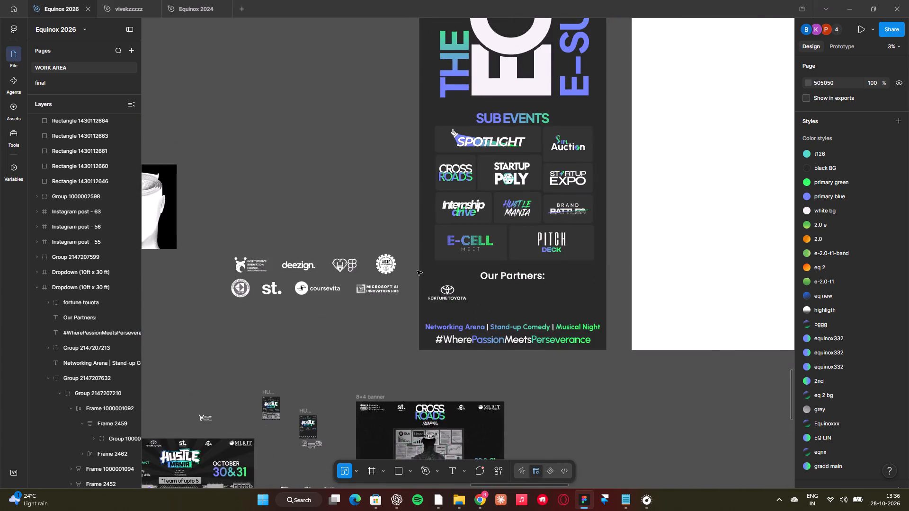
scroll(417, 271, "right", 1)
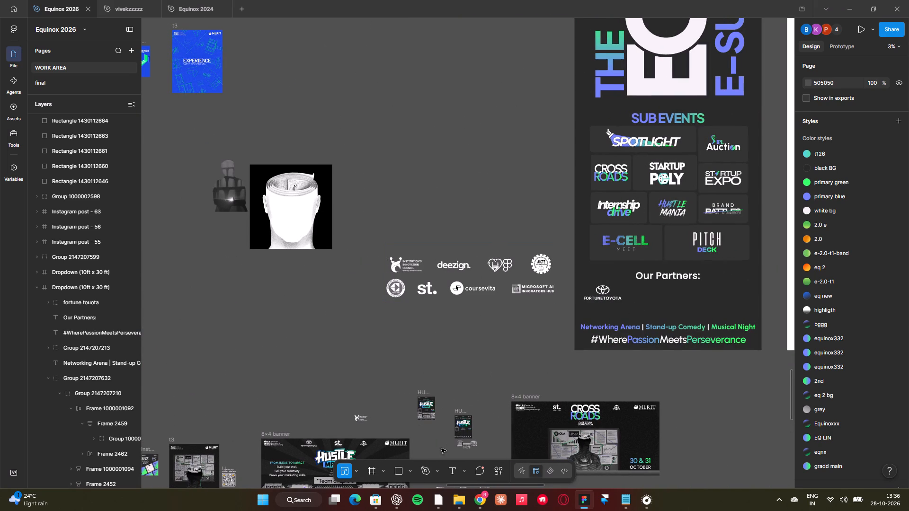
scroll(503, 390, "left", 2)
Nudge the "Our Partners:" heading slightly upward in the dropdown banner.
left_click(603, 284)
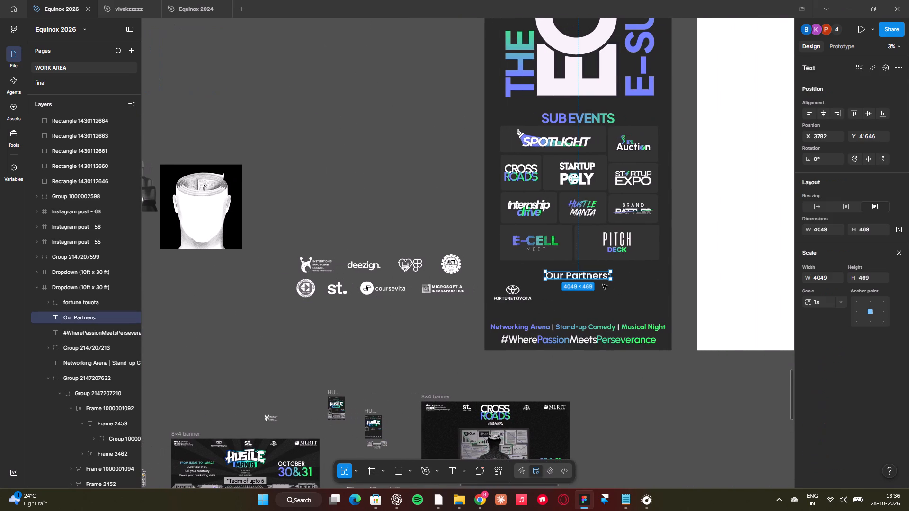
key("Up")
key("Up")
key("Up")
key("Up")
key("Up")
key("Up")
key("Up")
key("Up")
key("Up")
key("Up")
key("Up")
key("Up")
key("Up")
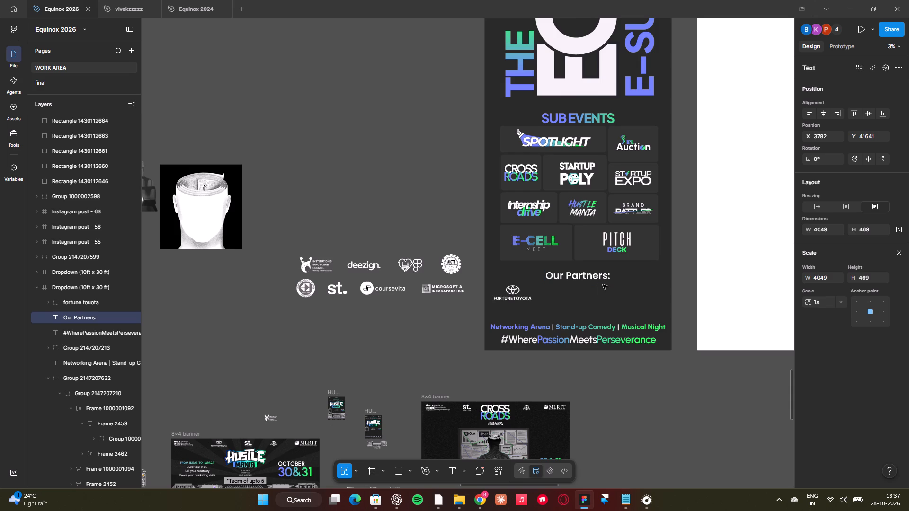
left_click(418, 351)
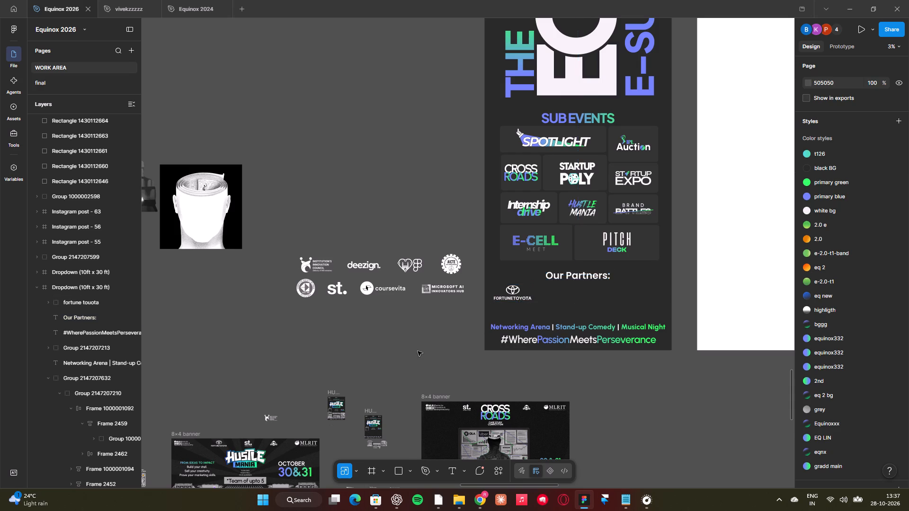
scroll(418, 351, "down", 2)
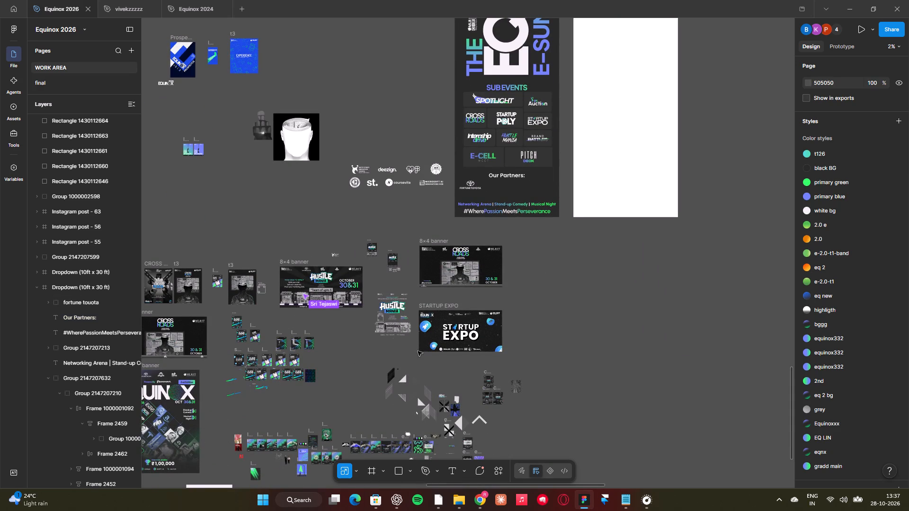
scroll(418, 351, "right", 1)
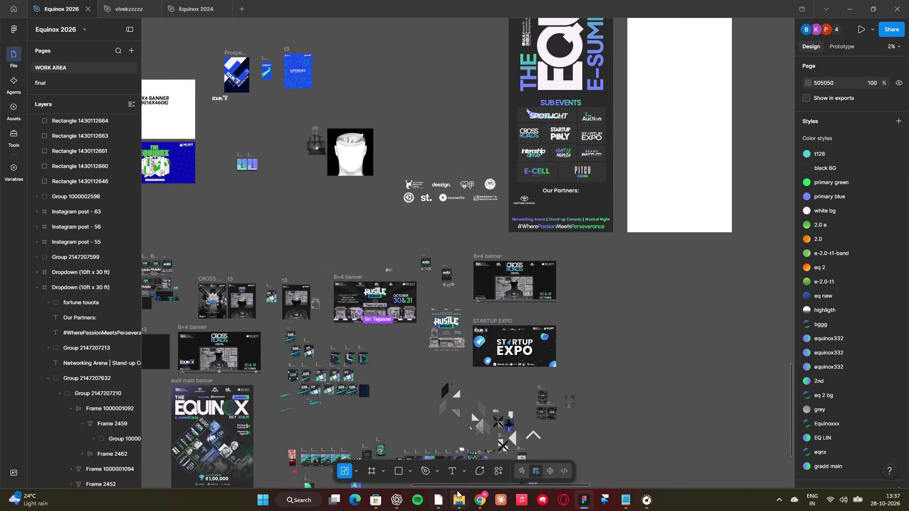
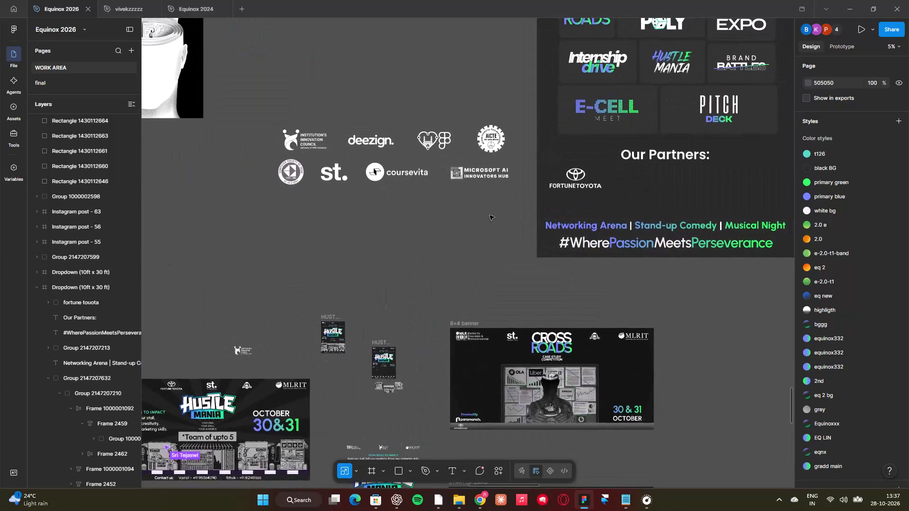
Look over the partner logos beside the dropdown banner and the sponsor rows on the Crossroads and audi main banners.
scroll(490, 215, "left", 1)
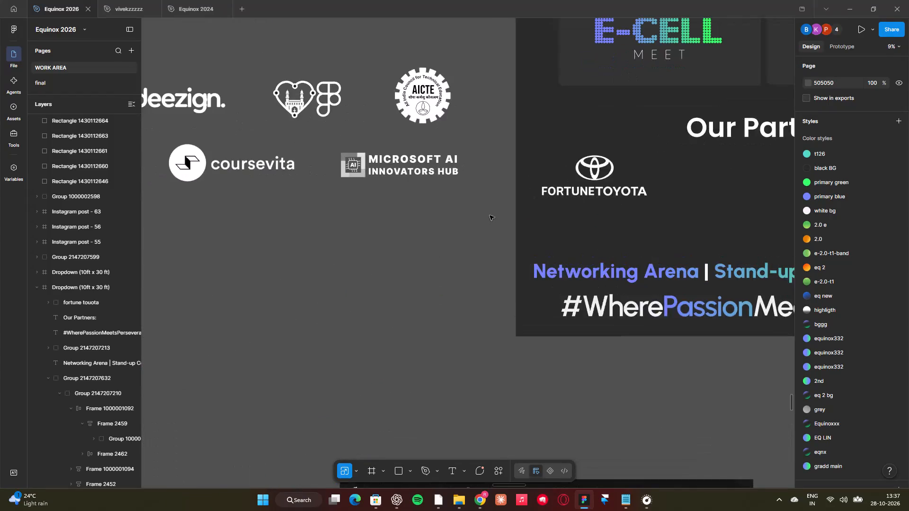
scroll(490, 215, "left", 2)
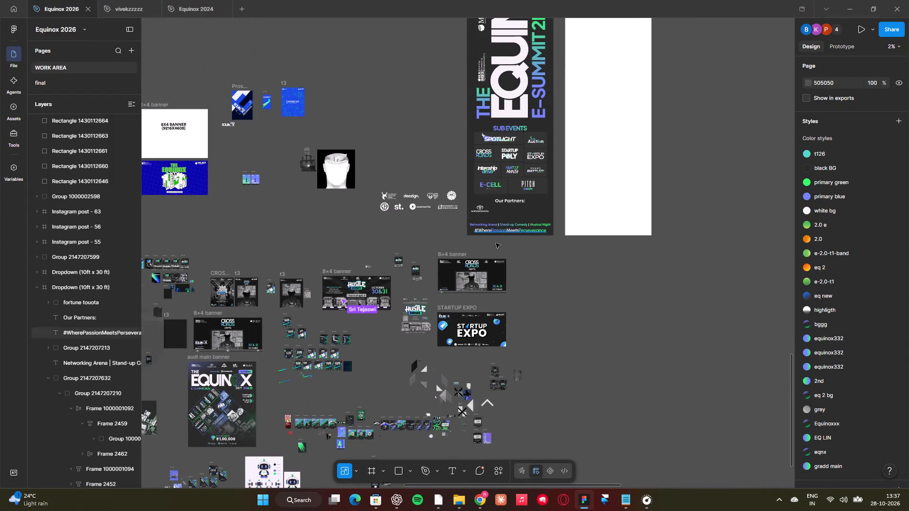
scroll(227, 350, "right", 1)
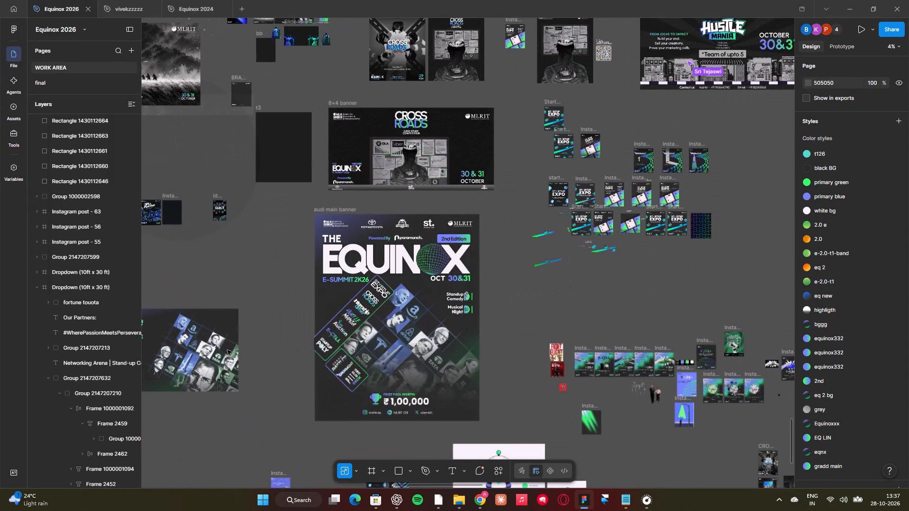
scroll(529, 245, "left", 2)
scroll(529, 245, "up", 1)
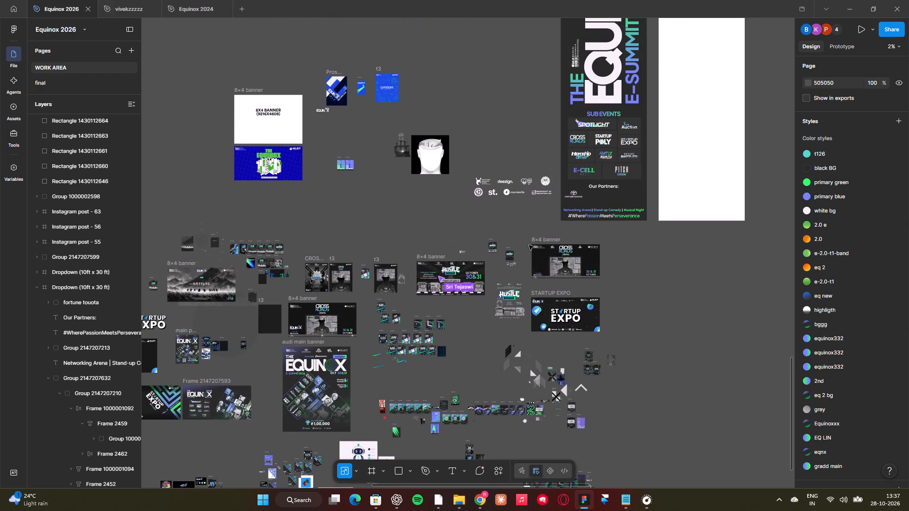
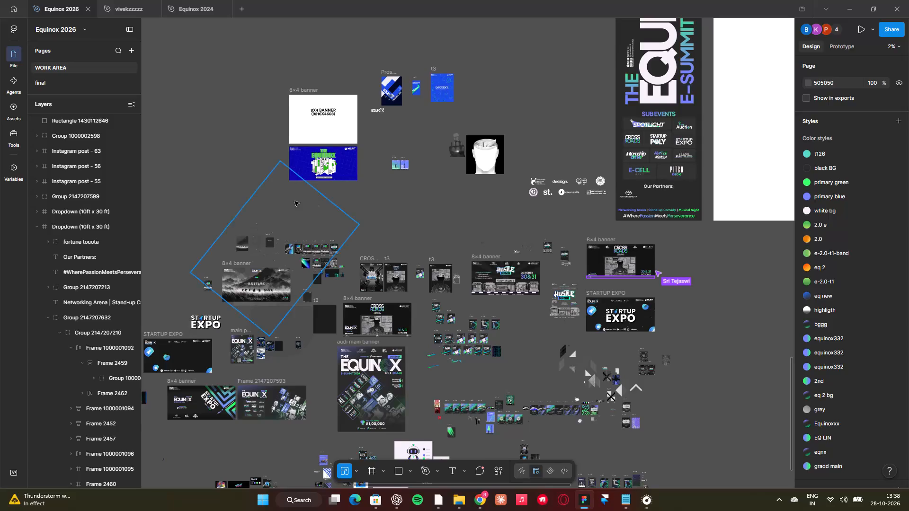
Look across the work area's banners, dropdowns and print designs for a source of the remaining partner logos.
scroll(294, 201, "right", 1)
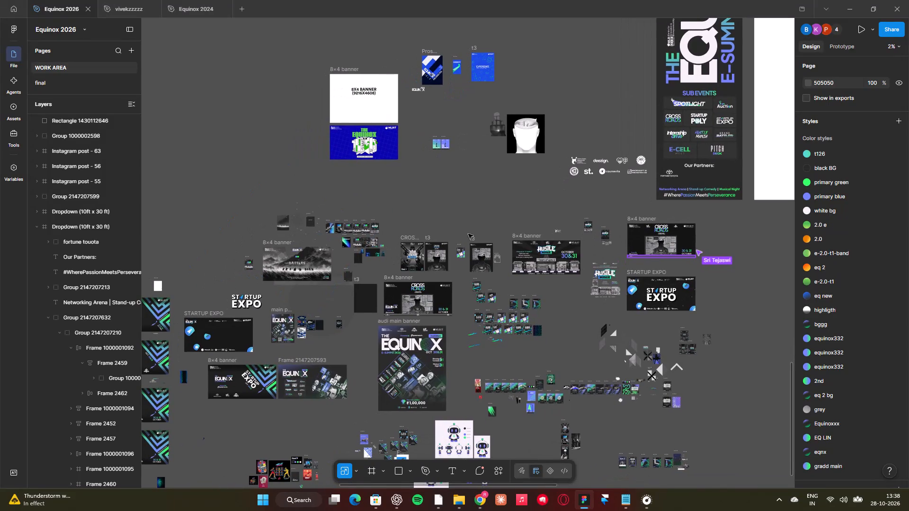
scroll(500, 228, "down", 1)
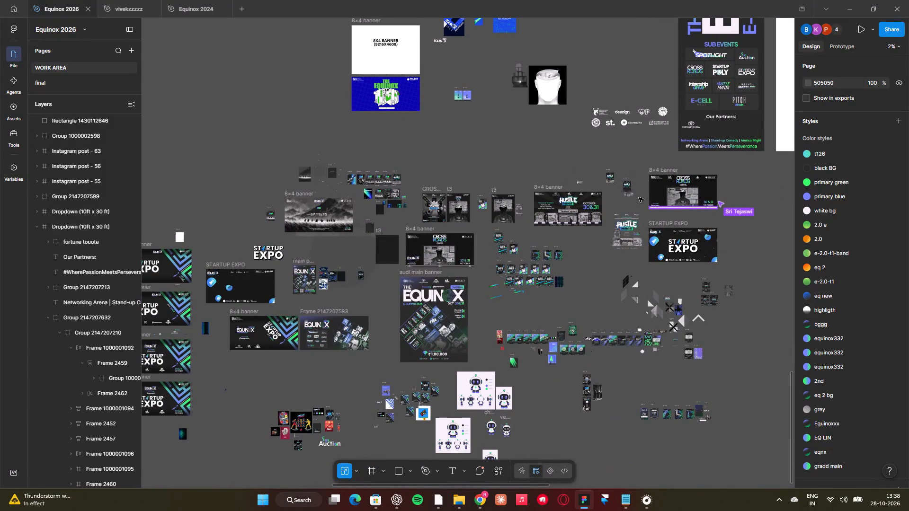
scroll(639, 197, "left", 1)
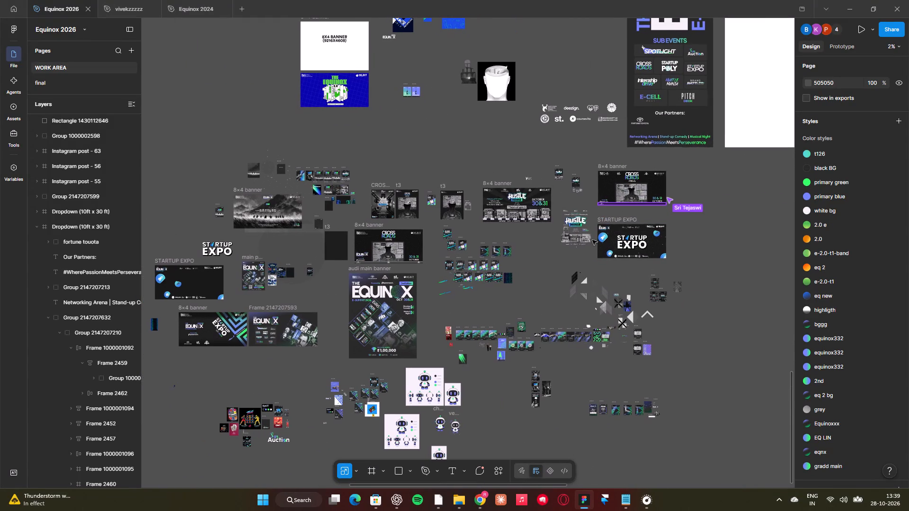
scroll(489, 313, "right", 1)
scroll(604, 120, "up", 1)
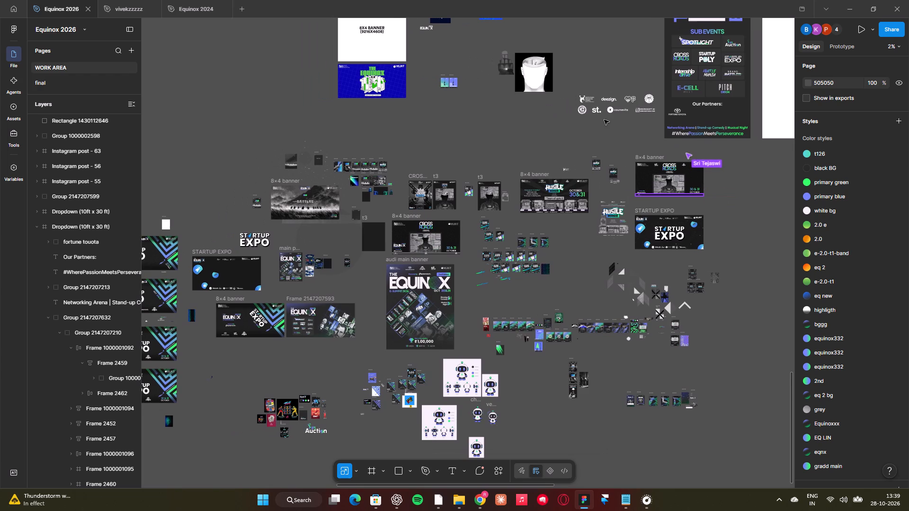
scroll(604, 120, "up", 1)
scroll(604, 120, "left", 2)
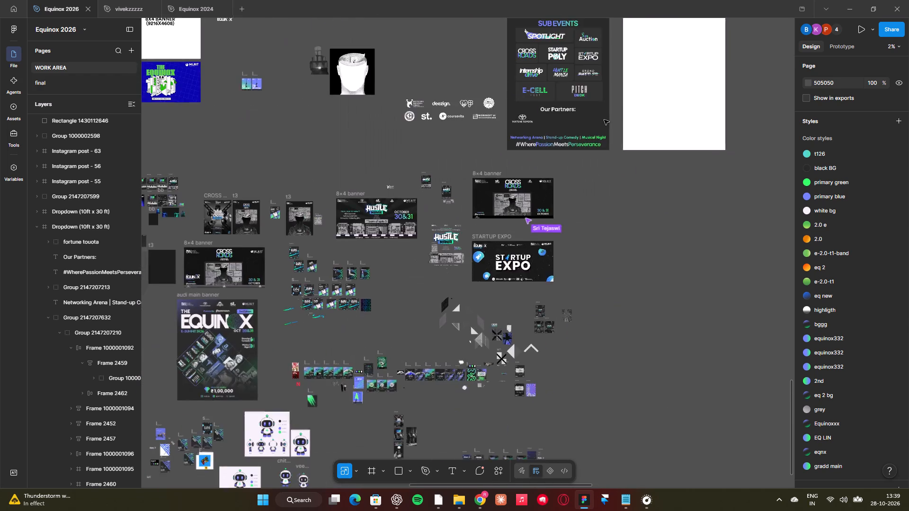
scroll(604, 120, "left", 9)
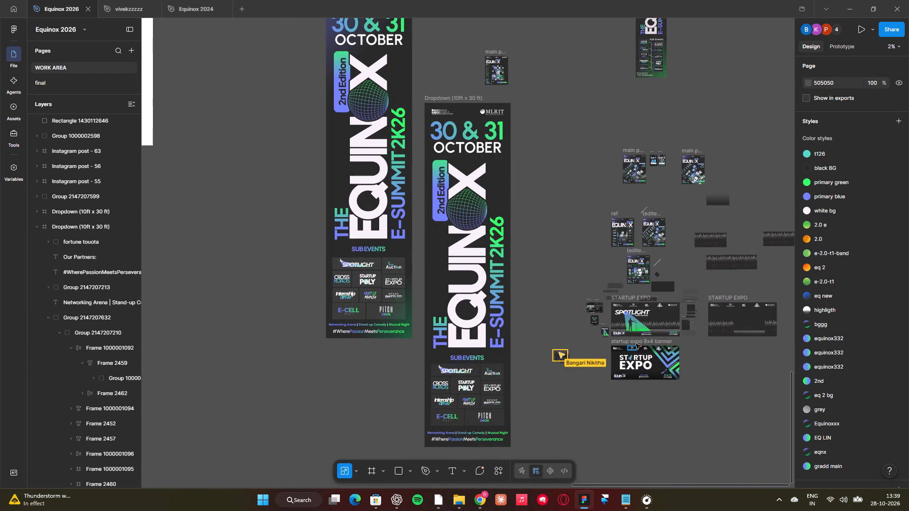
scroll(677, 272, "up", 1)
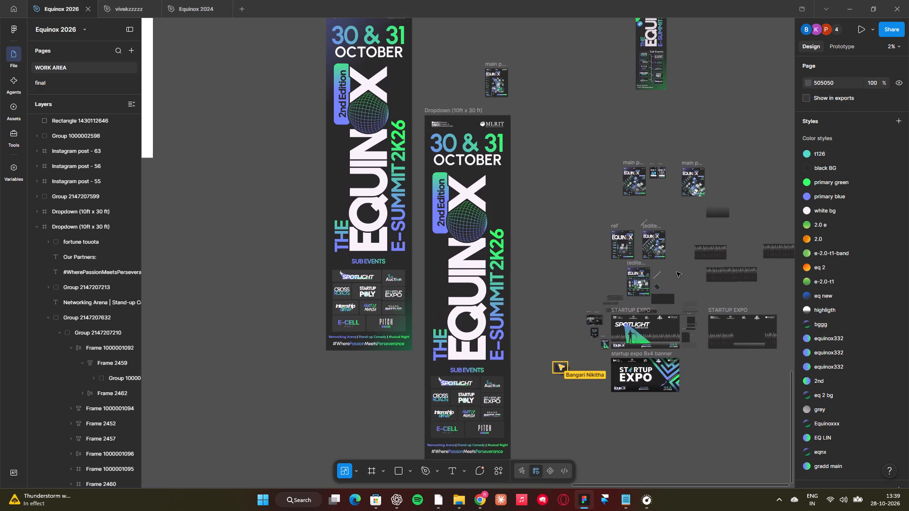
scroll(677, 272, "right", 7)
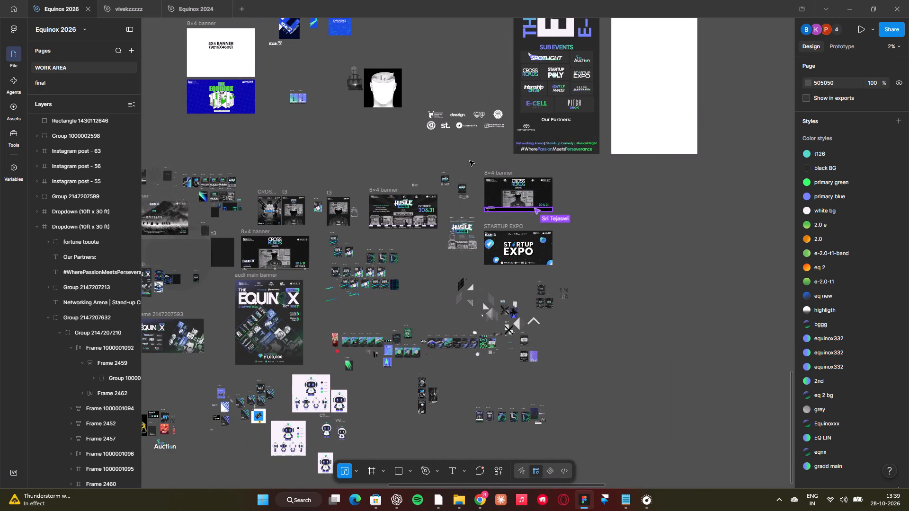
scroll(471, 161, "up", 4)
scroll(471, 161, "right", 5)
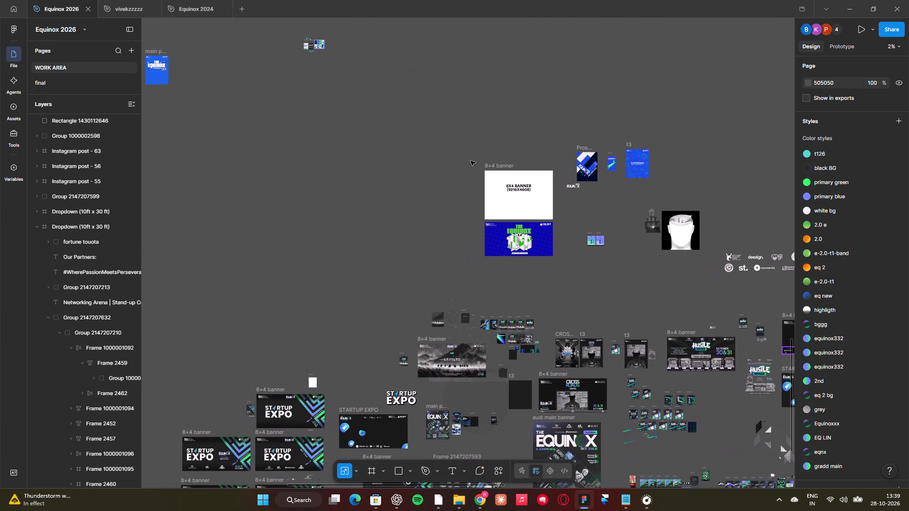
scroll(398, 392, "up", 8)
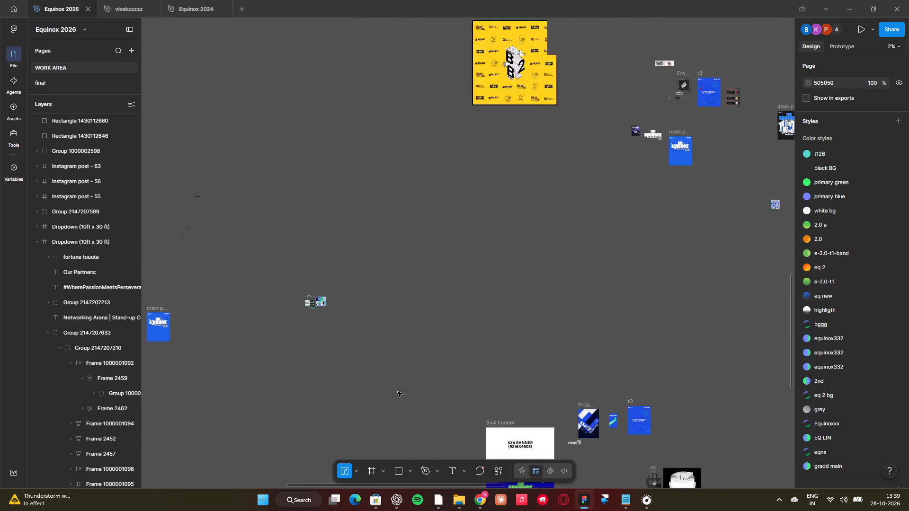
scroll(398, 392, "up", 3)
scroll(398, 392, "right", 8)
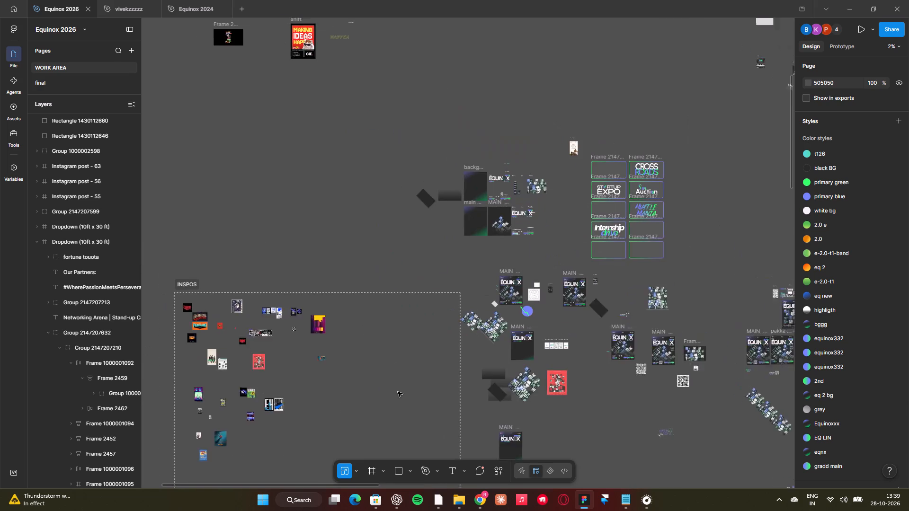
scroll(398, 392, "right", 2)
scroll(398, 392, "up", 5)
scroll(218, 199, "up", 1)
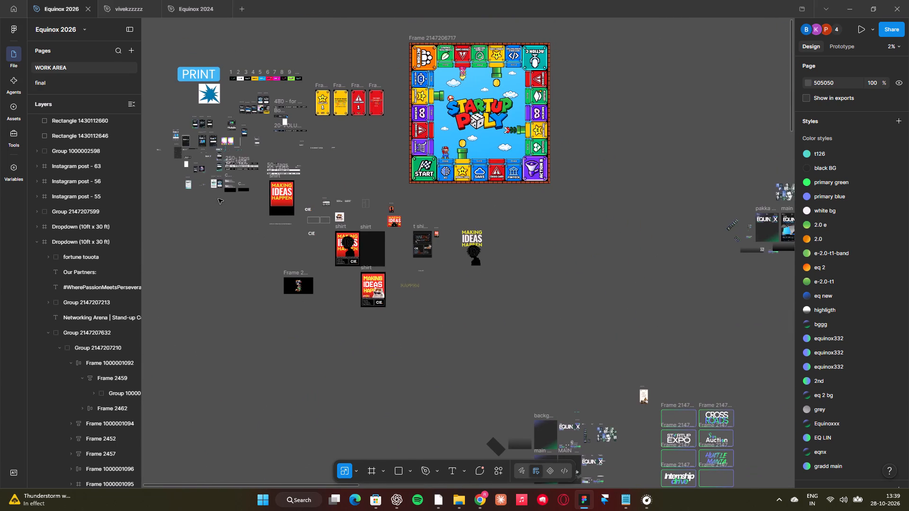
Copy the paramanch. logo from the bottom sponsor row of the Equinox E-Summit 2K26 scribble pad cover.
scroll(218, 199, "right", 3)
scroll(420, 275, "down", 1)
scroll(421, 232, "up", 1)
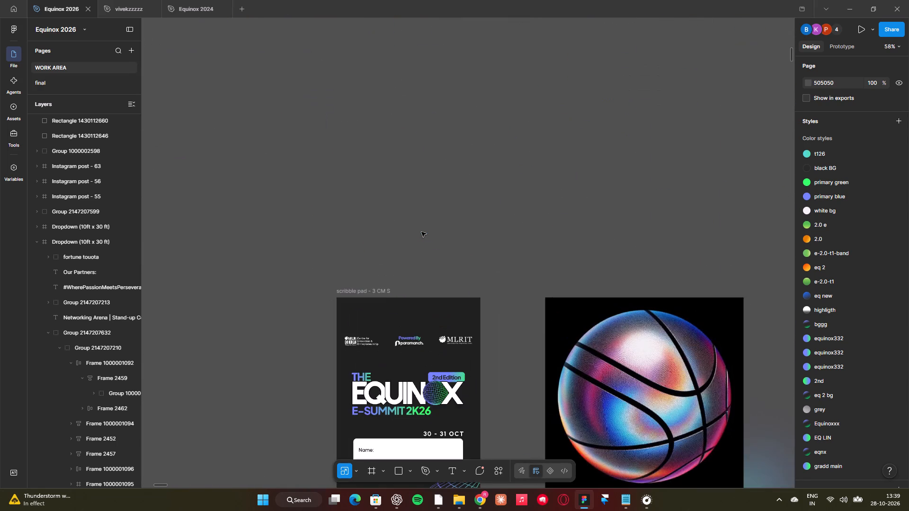
scroll(421, 232, "down", 1)
scroll(414, 277, "down", 3)
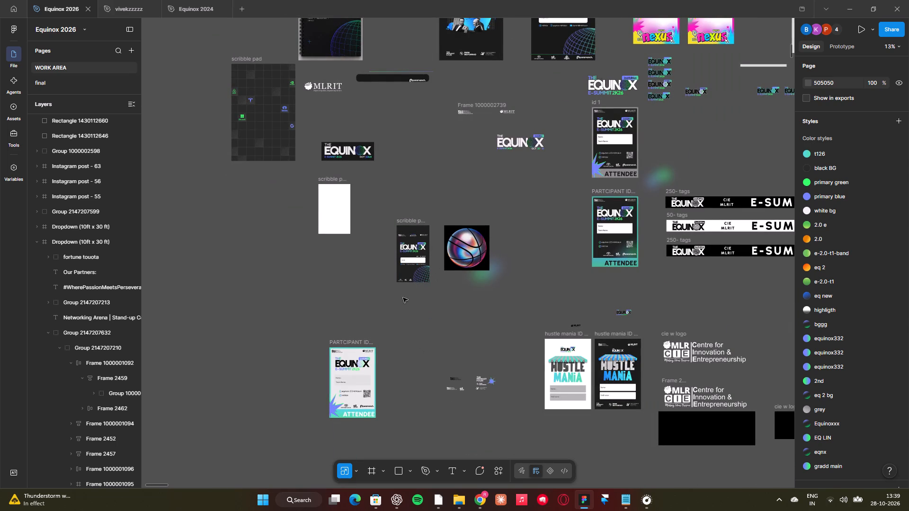
scroll(509, 159, "up", 2)
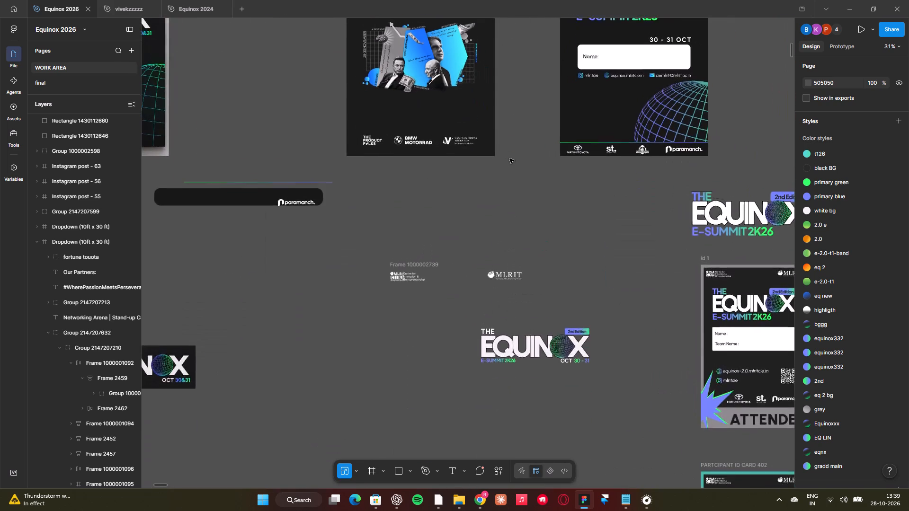
scroll(509, 159, "up", 2)
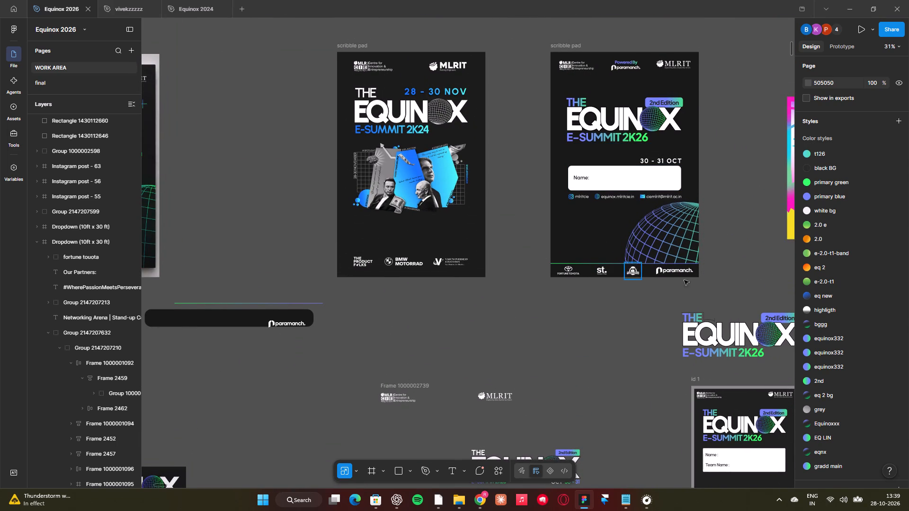
left_click(681, 271)
key("ctrl+c")
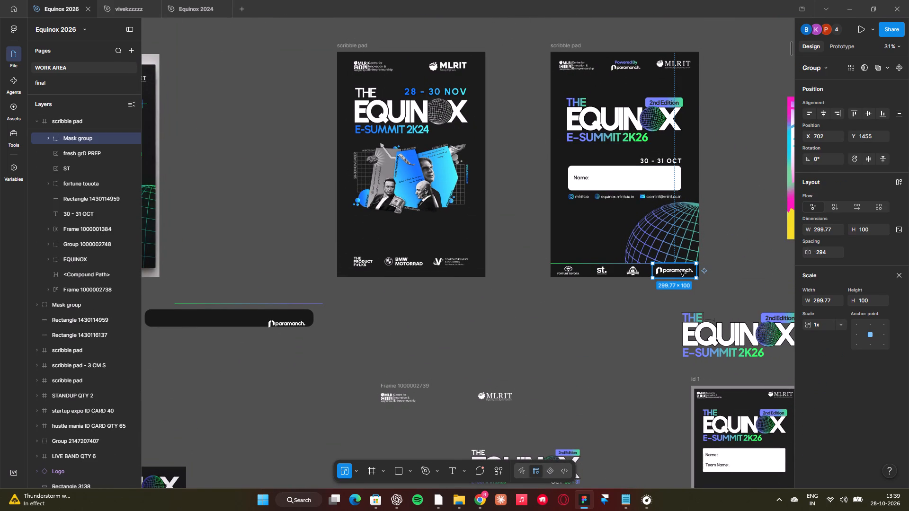
Paste the paramanch. logo into the dropdown banner and move it into the empty area under "Our Partners:".
scroll(641, 316, "right", 1)
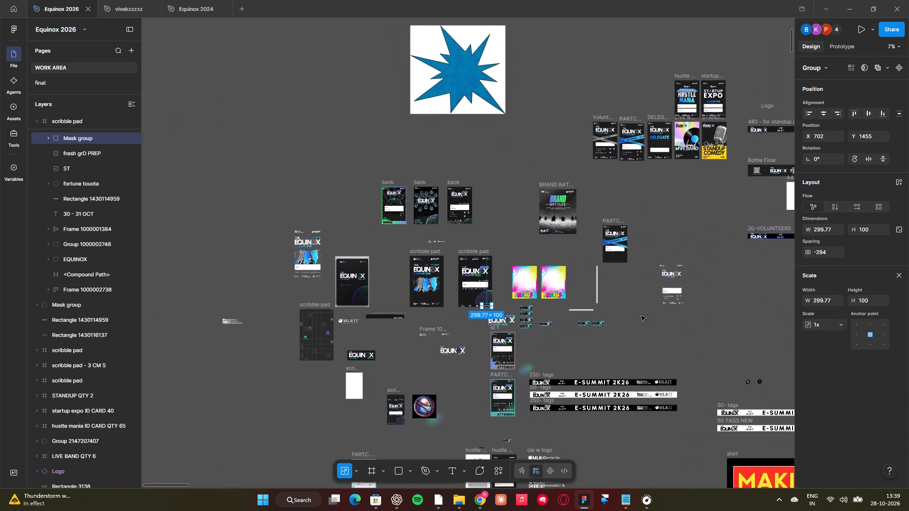
scroll(641, 316, "down", 14)
scroll(641, 316, "up", 3)
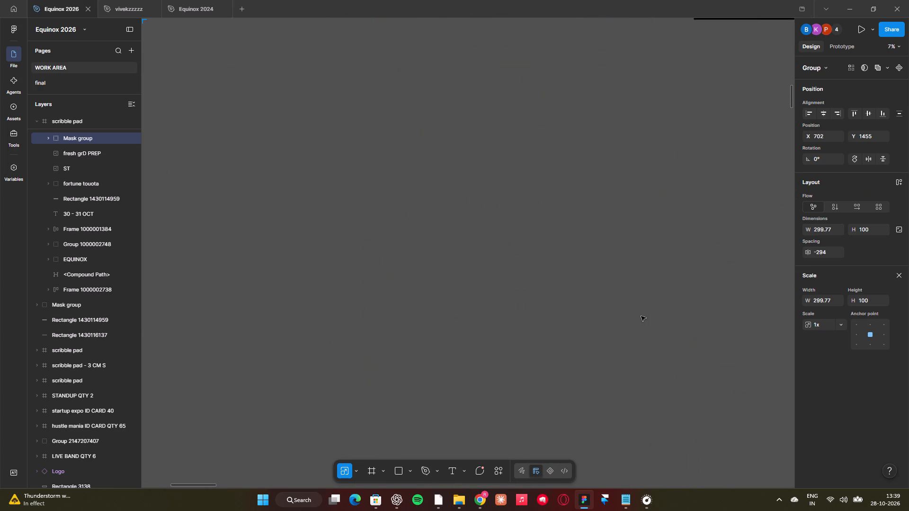
scroll(641, 316, "up", 4)
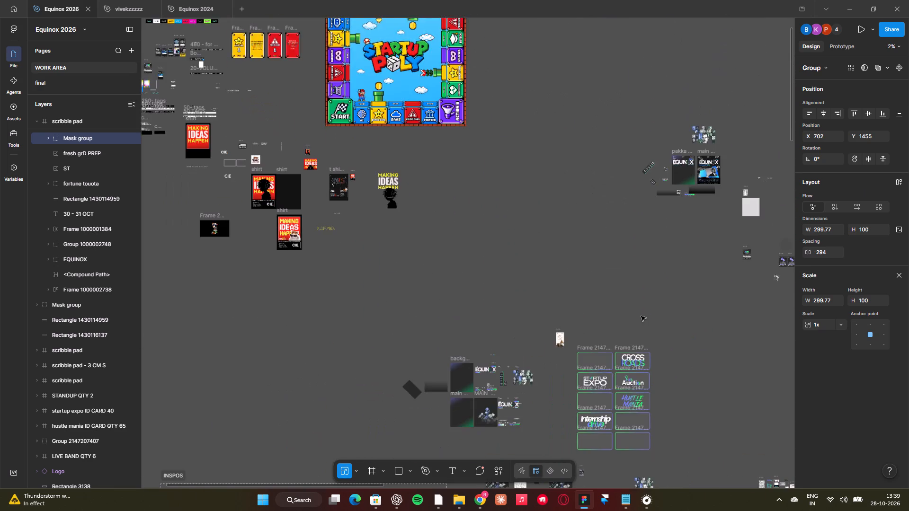
scroll(641, 316, "down", 10)
scroll(641, 316, "left", 4)
scroll(641, 316, "up", 1)
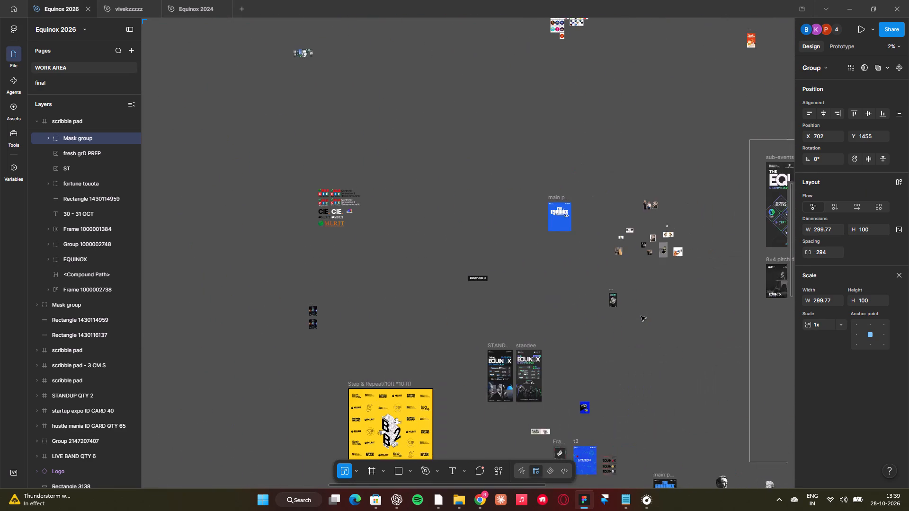
scroll(641, 316, "up", 3)
scroll(641, 316, "down", 3)
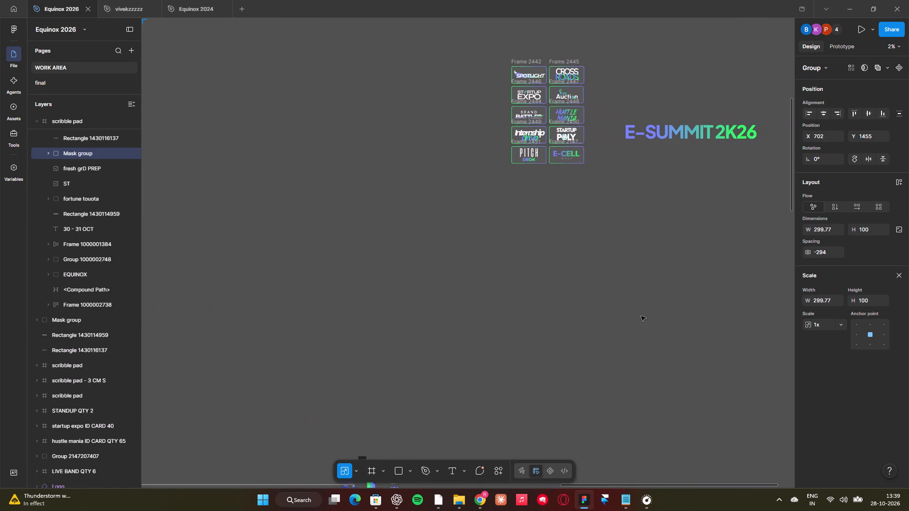
scroll(641, 316, "down", 6)
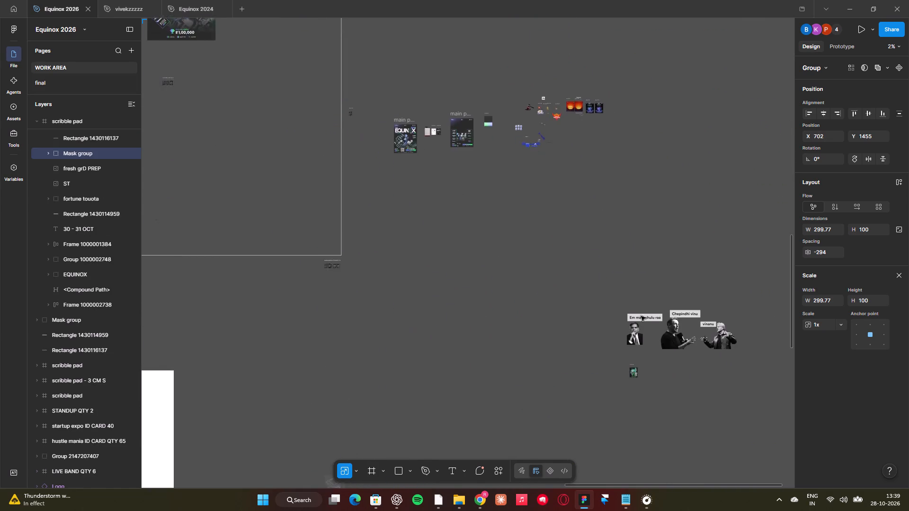
scroll(641, 316, "down", 5)
scroll(486, 327, "down", 4)
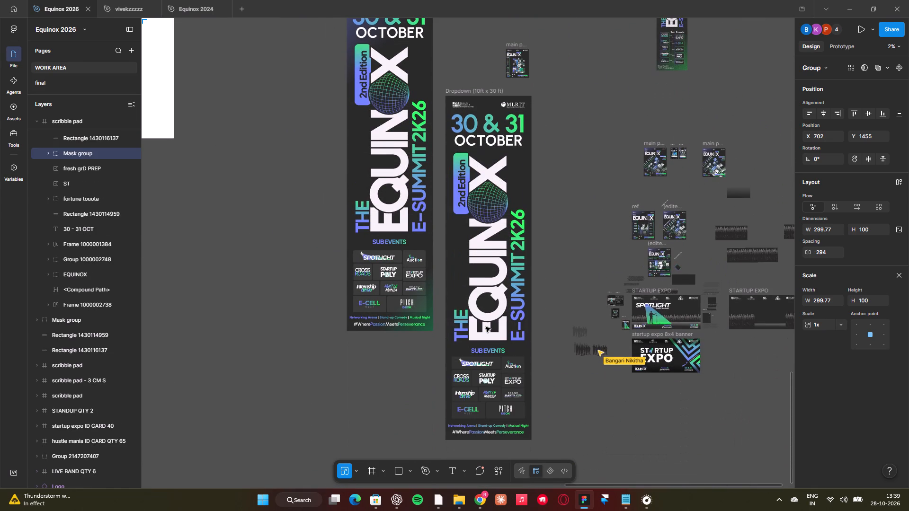
scroll(302, 381, "down", 4)
scroll(302, 381, "up", 2)
scroll(302, 381, "right", 2)
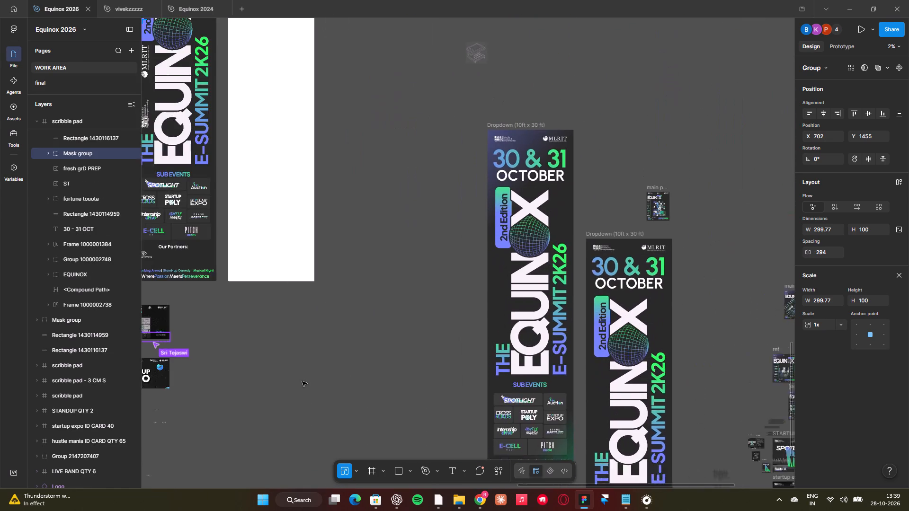
scroll(302, 381, "right", 5)
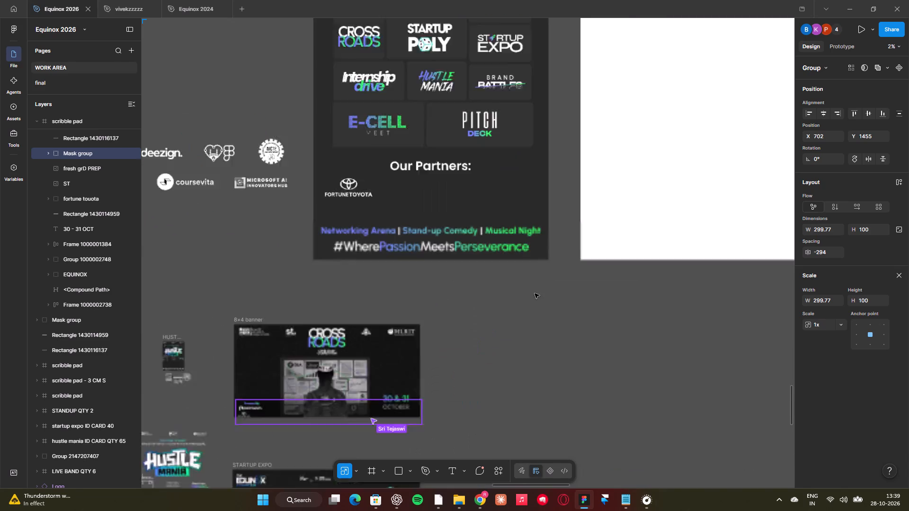
scroll(535, 293, "up", 1)
left_click(523, 360)
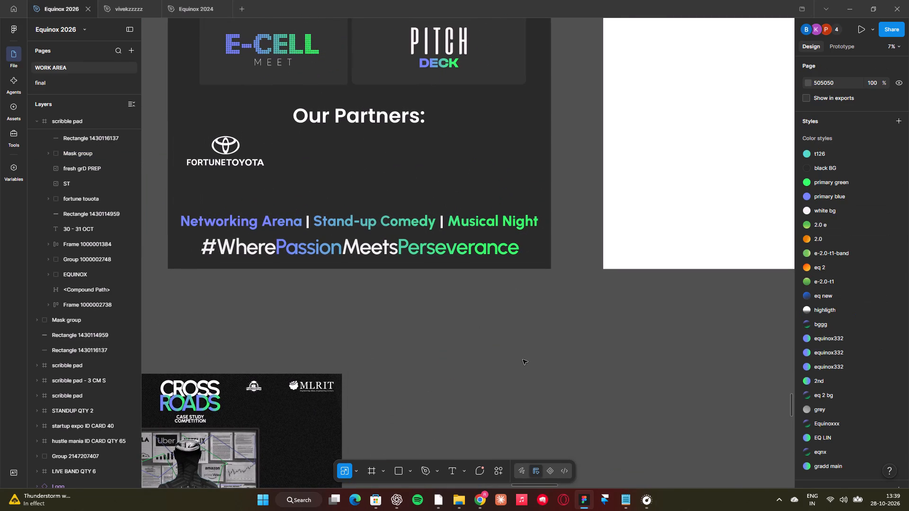
key("ctrl+v")
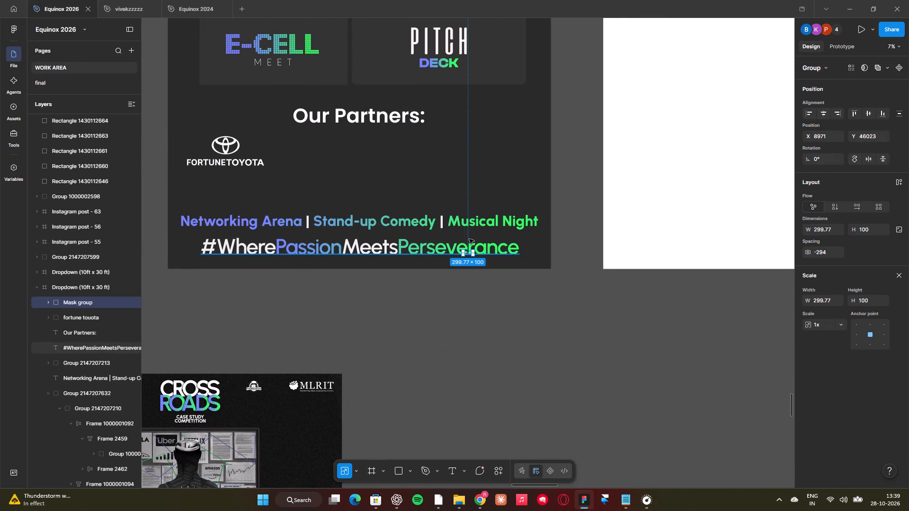
left_click_drag(462, 282, 396, 52)
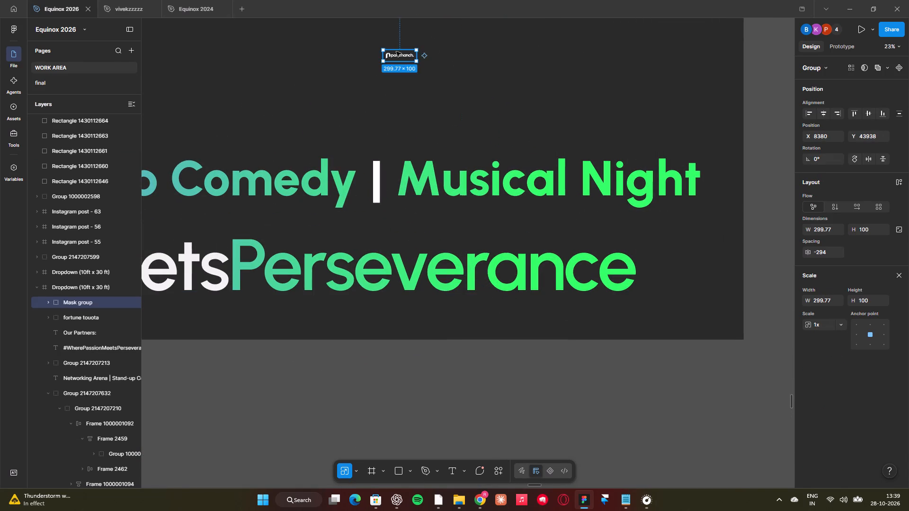
Scale the paramanch. logo up to about 3207 × 1070 and centre it under "Our Partners:", level with the Fortune Toyota logo.
scroll(396, 52, "right", 7)
scroll(396, 52, "left", 3)
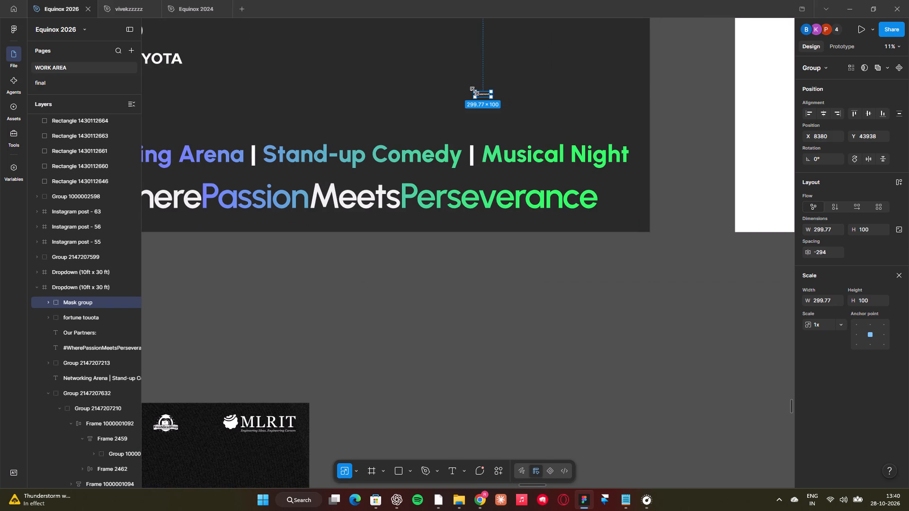
left_click_drag(474, 89, 430, 76)
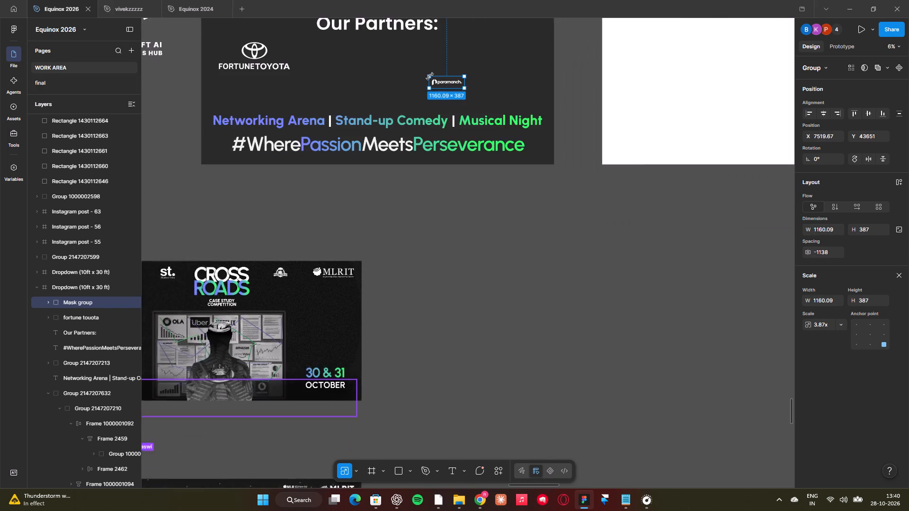
left_click_drag(428, 75, 378, 53)
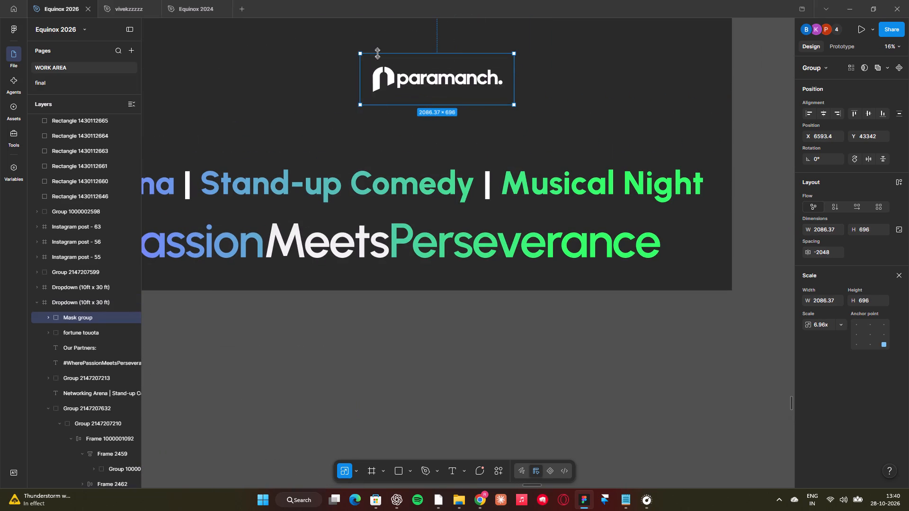
scroll(378, 53, "up", 1)
left_click_drag(520, 196, 498, 191)
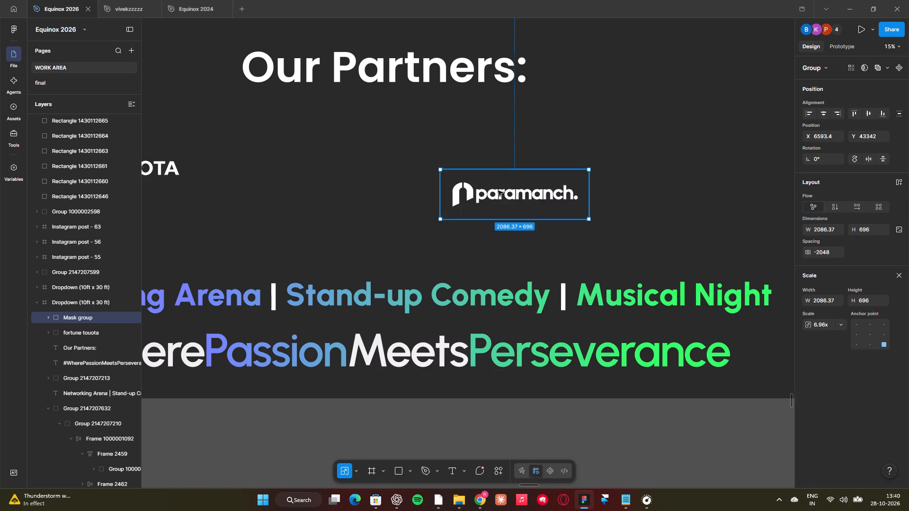
left_click_drag(498, 191, 380, 160)
left_click_drag(305, 134, 287, 108)
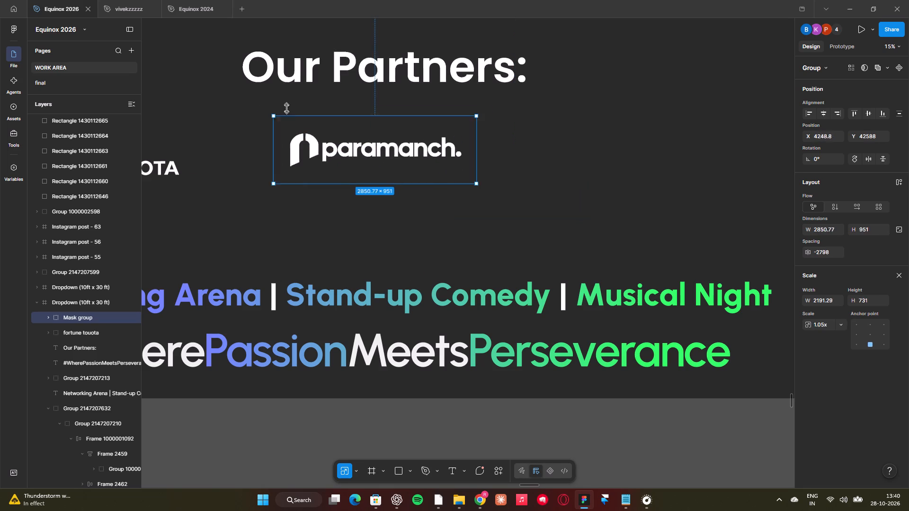
left_click_drag(287, 108, 287, 107)
left_click_drag(319, 126, 326, 131)
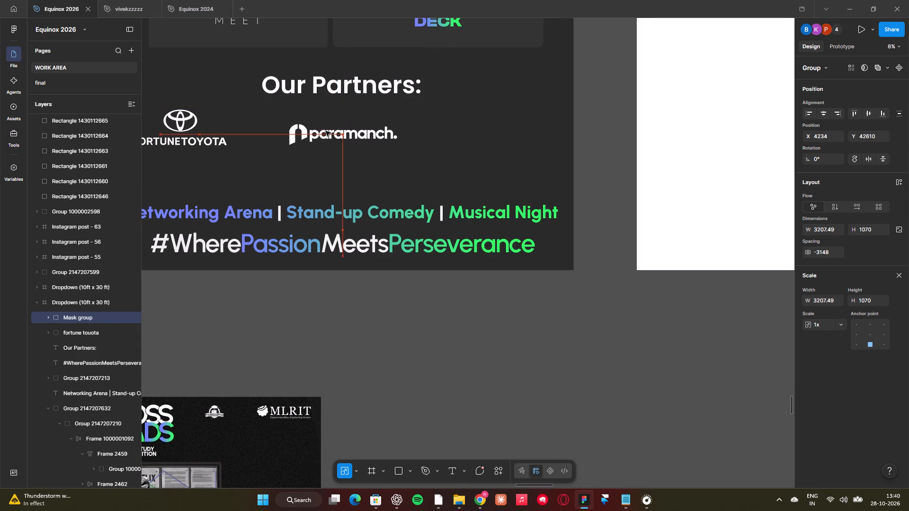
Scale the paramanch. logo up to about 3819 × 1274 and recentre it under the "Our Partners:" heading.
left_click_drag(326, 131, 326, 131)
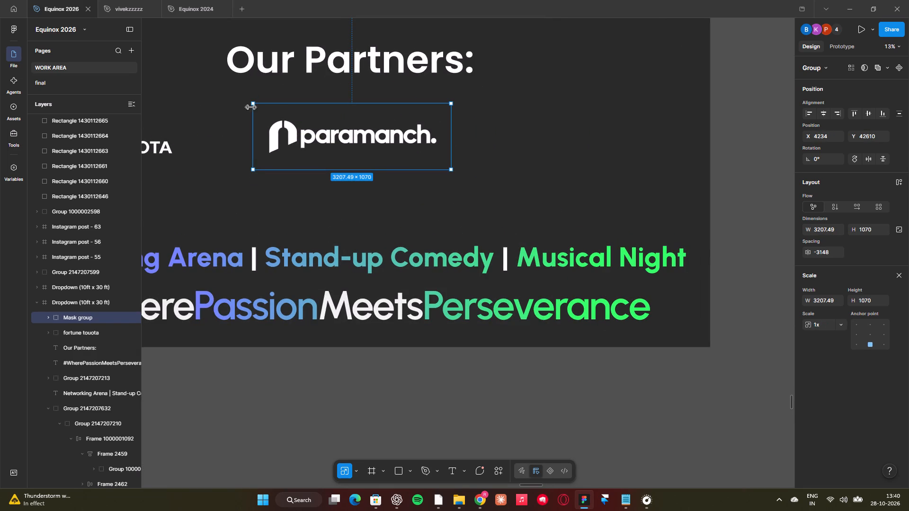
left_click_drag(252, 106, 240, 91)
left_click_drag(311, 126, 324, 128)
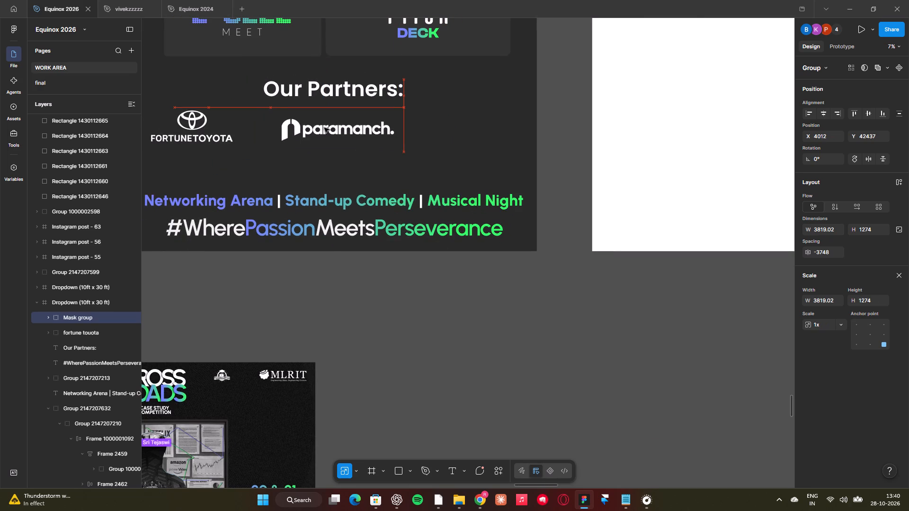
left_click_drag(324, 128, 319, 128)
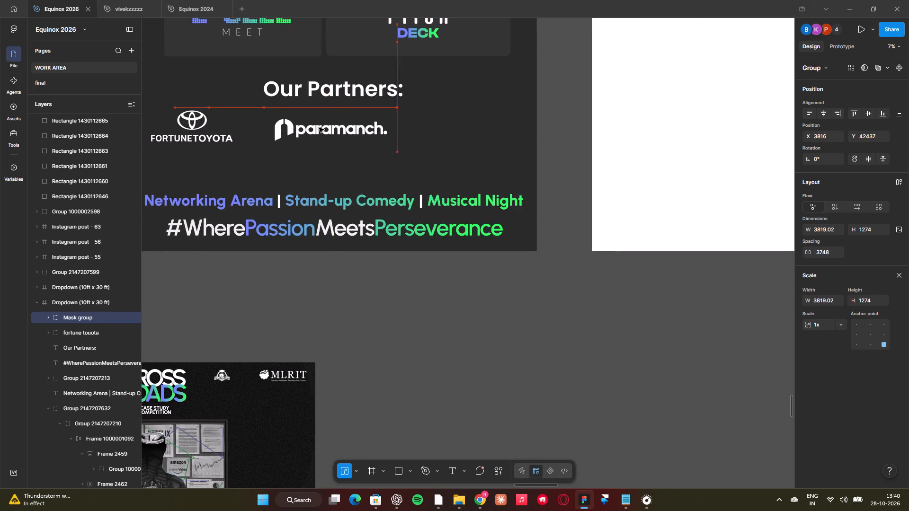
left_click_drag(319, 128, 320, 128)
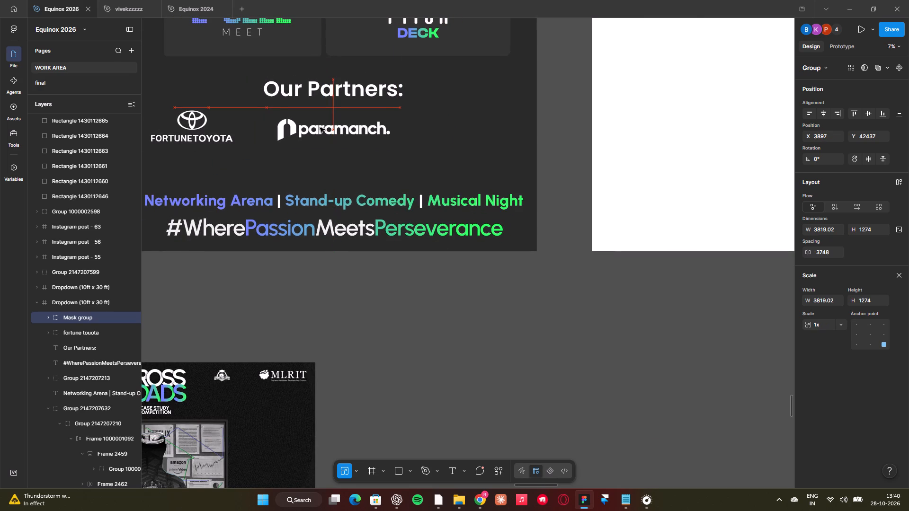
left_click_drag(320, 128, 321, 128)
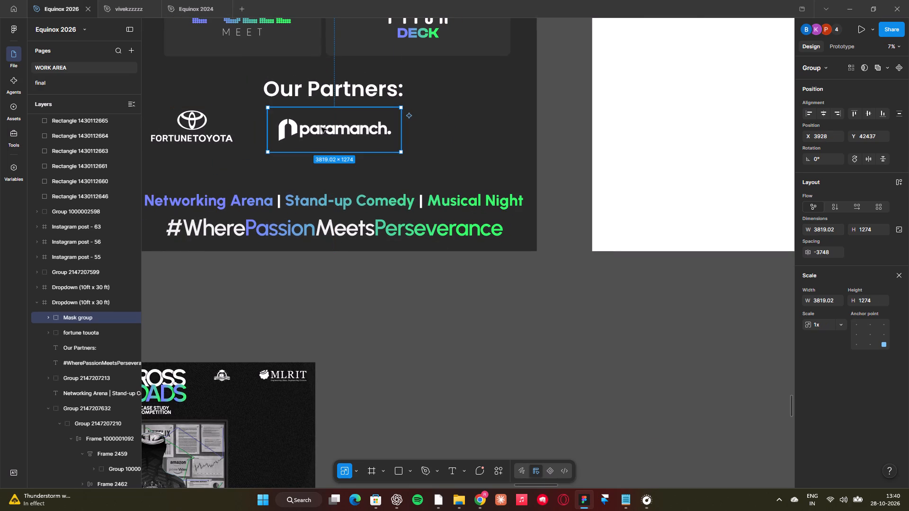
key("Left")
key("Left")
left_click(327, 130)
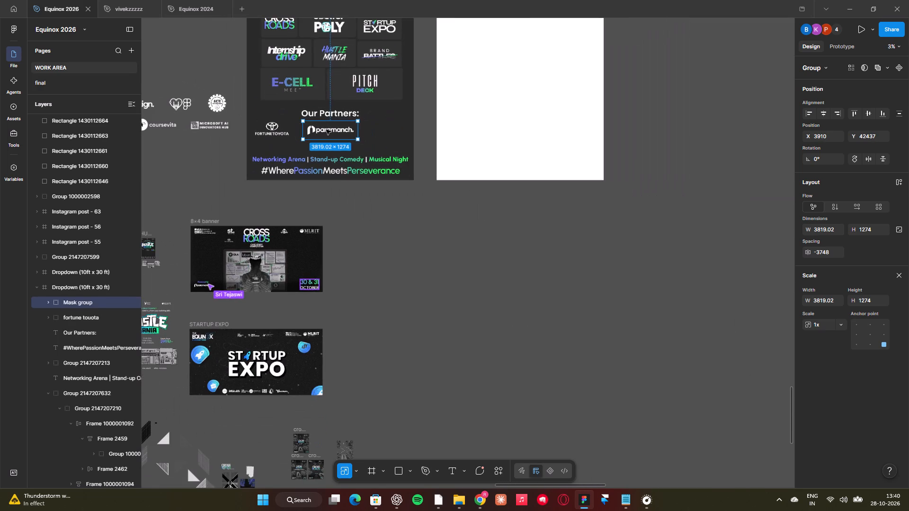
left_click(364, 205)
Enlarge the paramanch. logo further to about 4098 × 1367 and realign it under "Our Partners:".
scroll(364, 205, "up", 1)
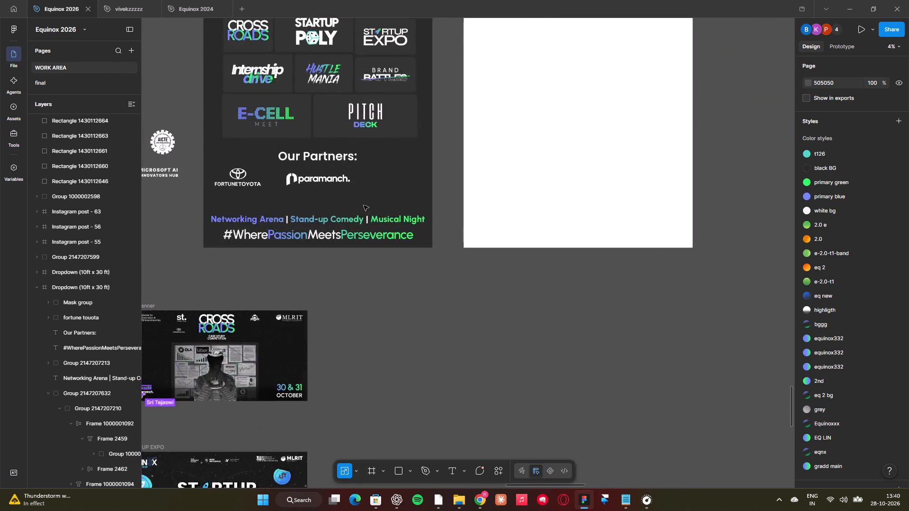
left_click(300, 162)
scroll(300, 162, "right", 1)
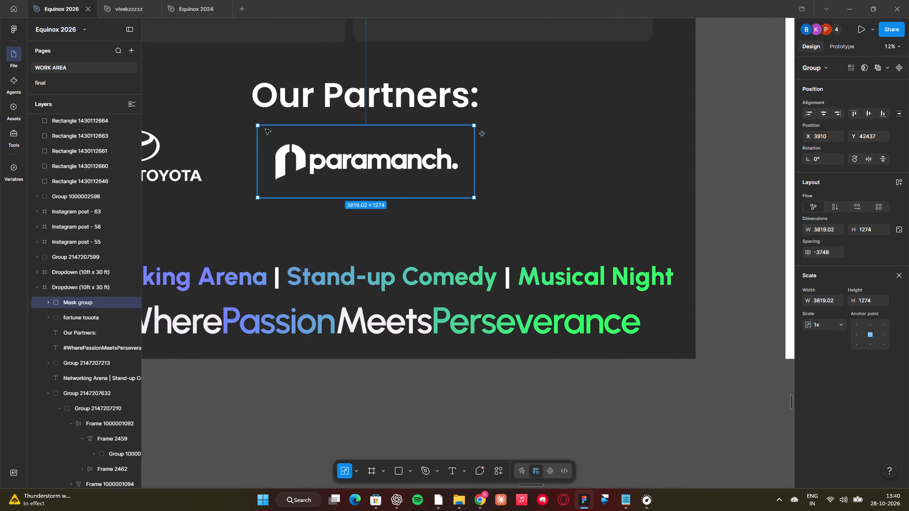
left_click_drag(258, 125, 249, 120)
left_click_drag(323, 151, 332, 151)
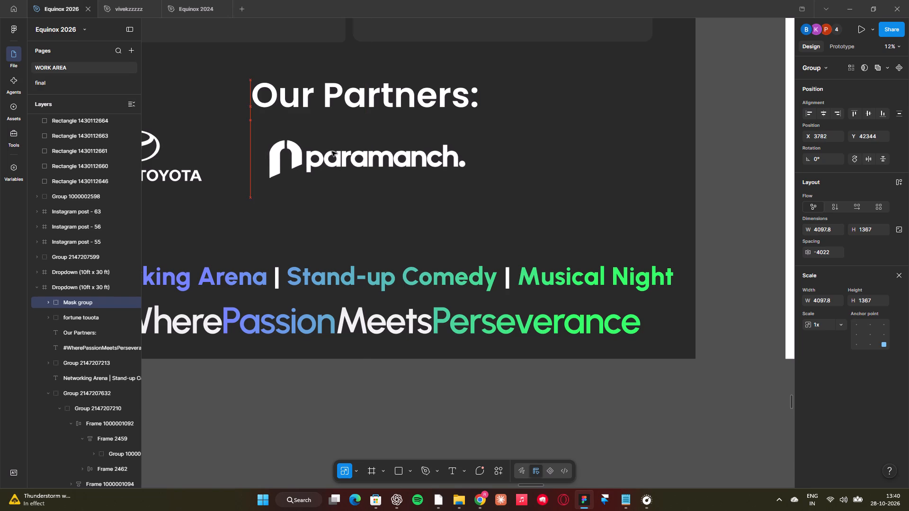
left_click_drag(332, 151, 331, 151)
left_click(367, 295)
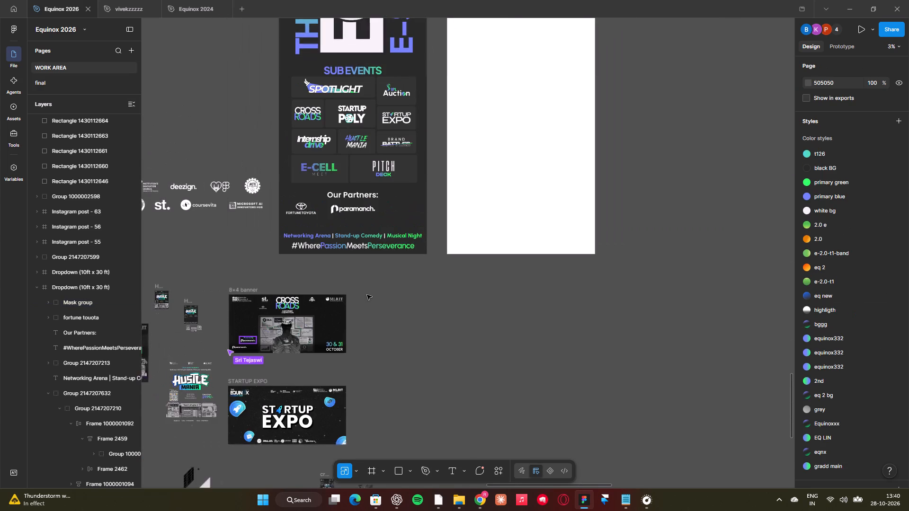
Look across the dropdown banners and surrounding designs for a source of the next partner logo.
scroll(367, 295, "right", 3)
scroll(367, 295, "left", 4)
scroll(367, 295, "right", 1)
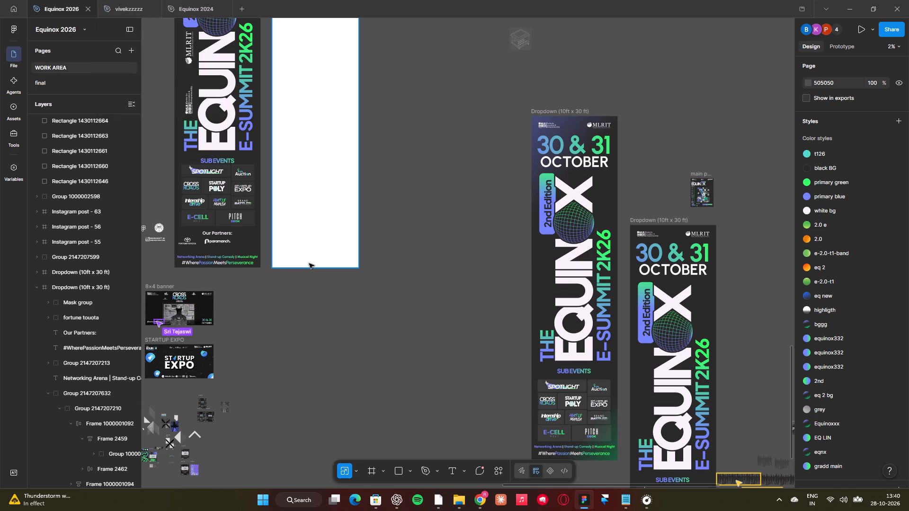
left_click(323, 369)
scroll(323, 369, "right", 3)
scroll(323, 369, "left", 1)
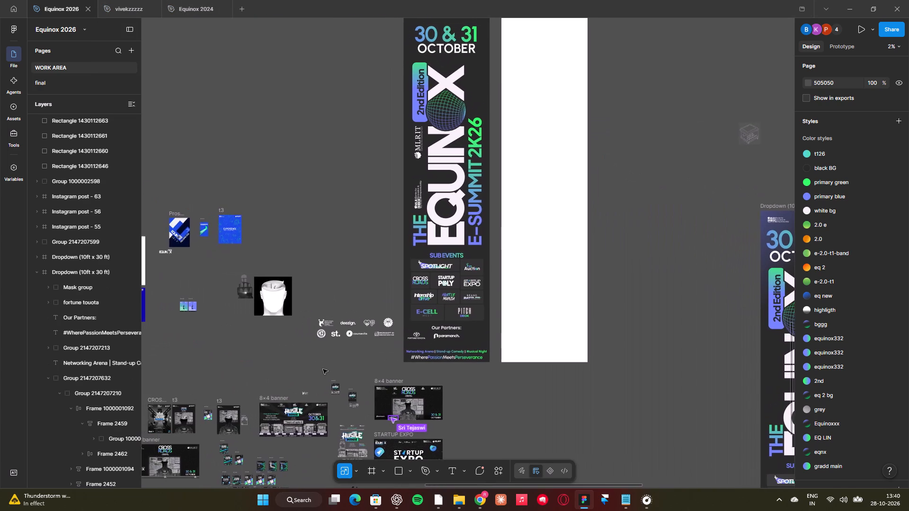
scroll(323, 369, "left", 1)
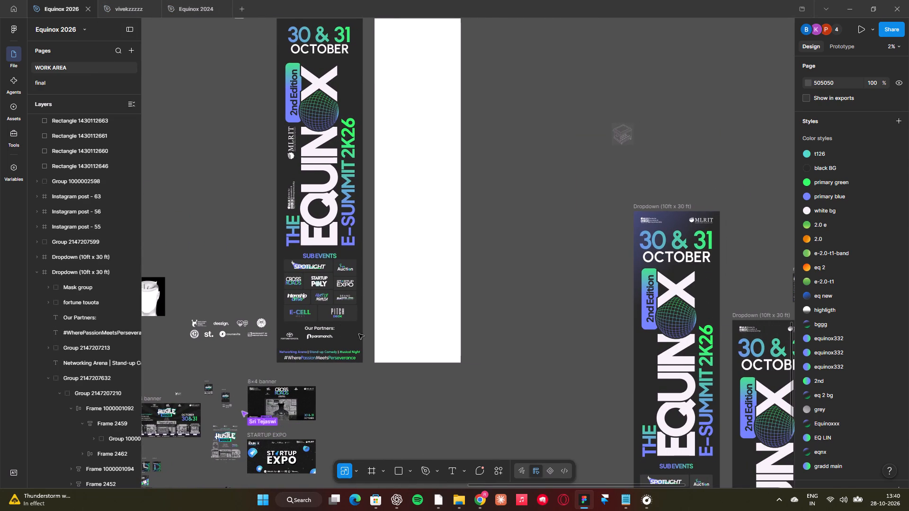
scroll(515, 370, "left", 2)
scroll(579, 404, "down", 3)
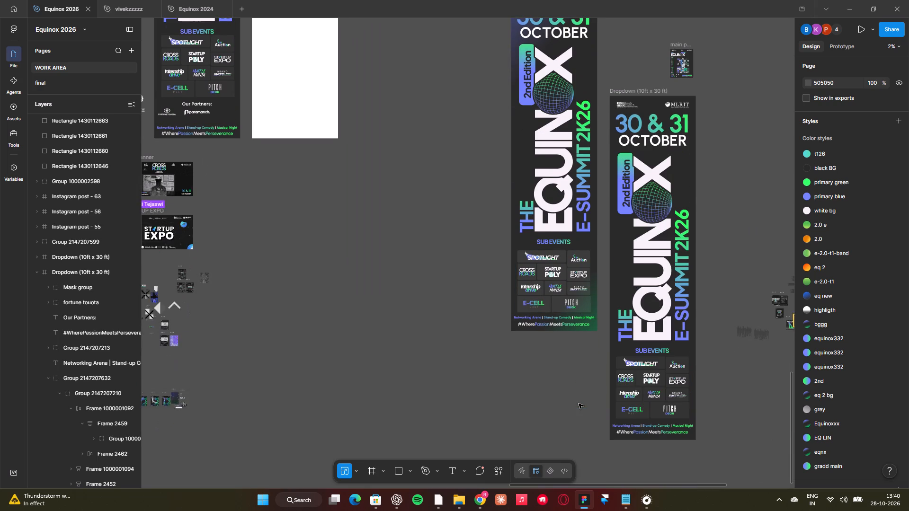
scroll(579, 404, "up", 1)
scroll(579, 404, "right", 2)
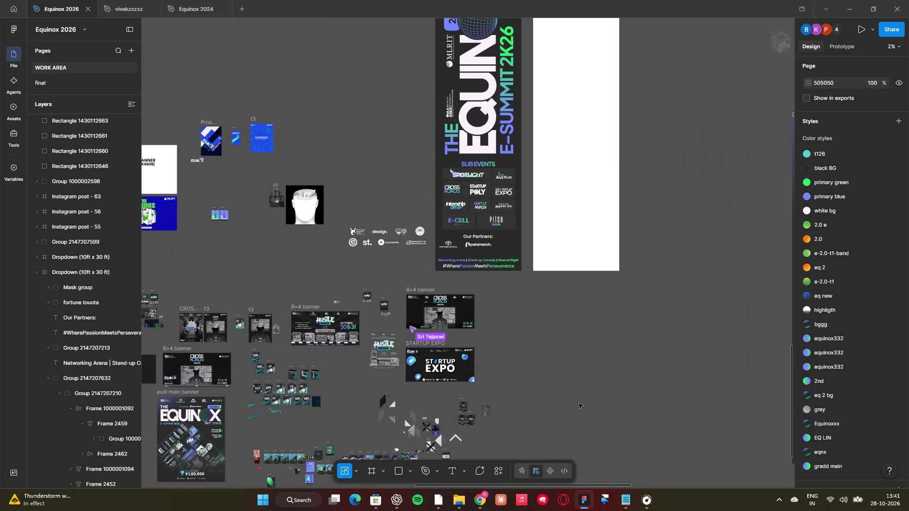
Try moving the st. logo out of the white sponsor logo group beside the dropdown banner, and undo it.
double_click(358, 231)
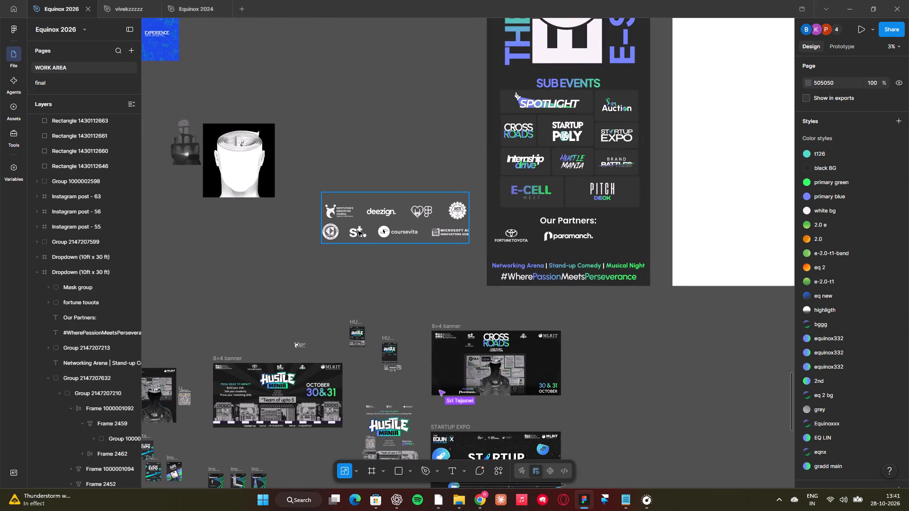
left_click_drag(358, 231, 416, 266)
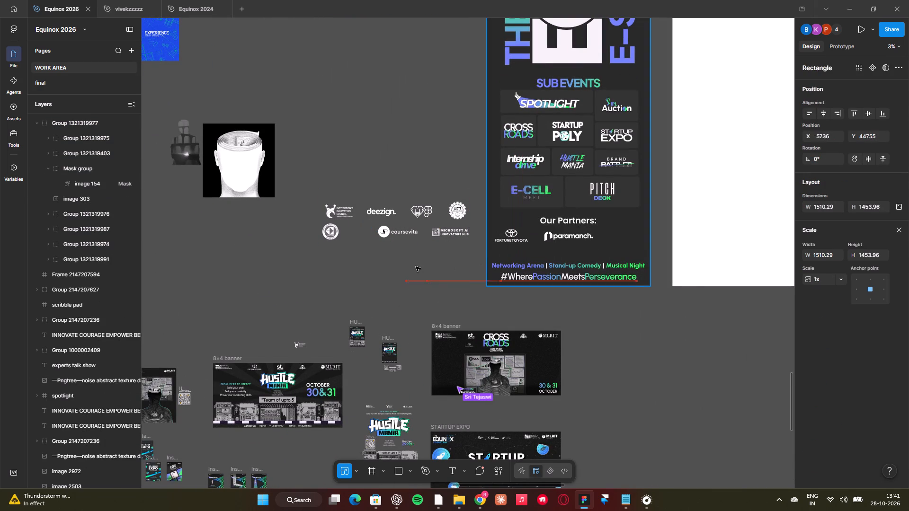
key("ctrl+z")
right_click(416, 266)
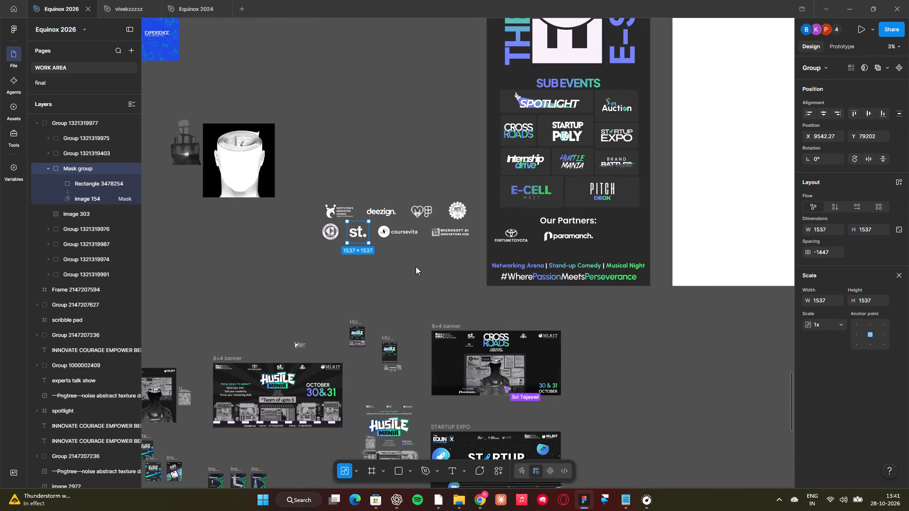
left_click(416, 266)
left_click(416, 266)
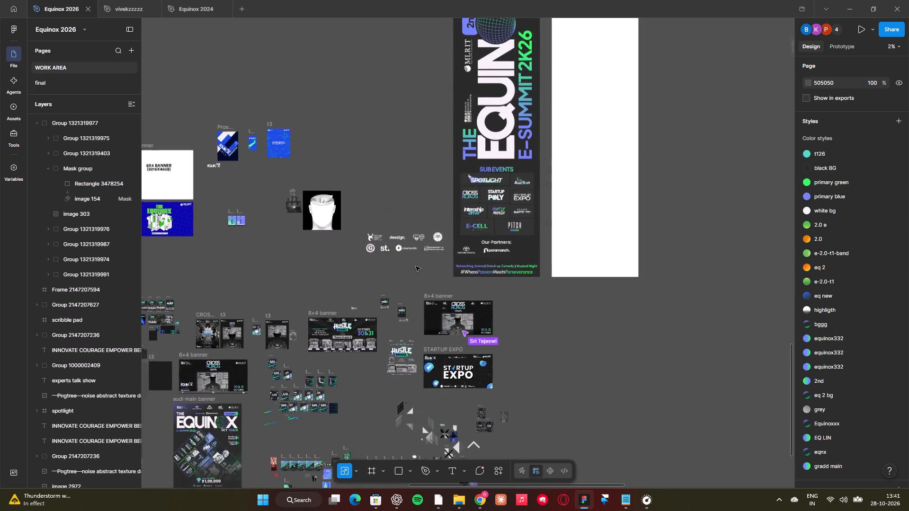
Copy the st. Student Tribe logo from the bottom sponsor row of the Equinox E-Summit 2K26 scribble pad cover.
scroll(416, 266, "up", 12)
scroll(416, 266, "right", 13)
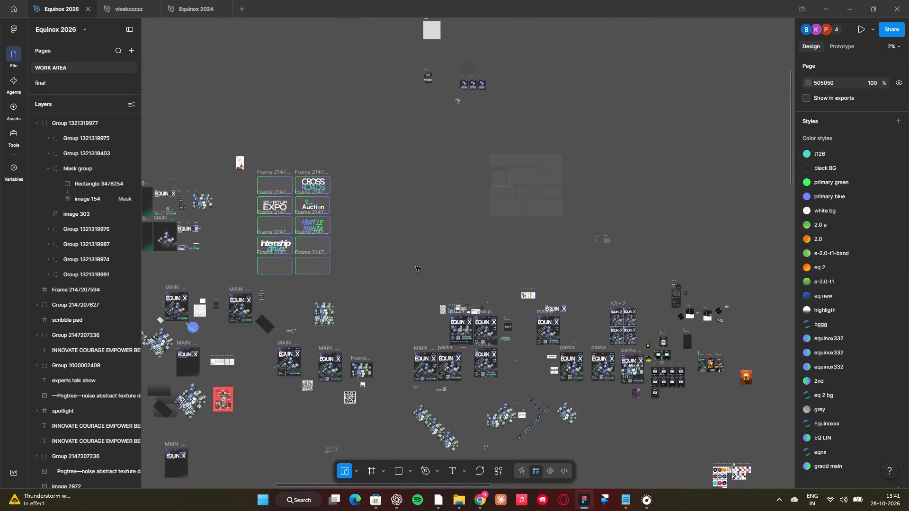
scroll(416, 266, "up", 4)
scroll(416, 266, "right", 6)
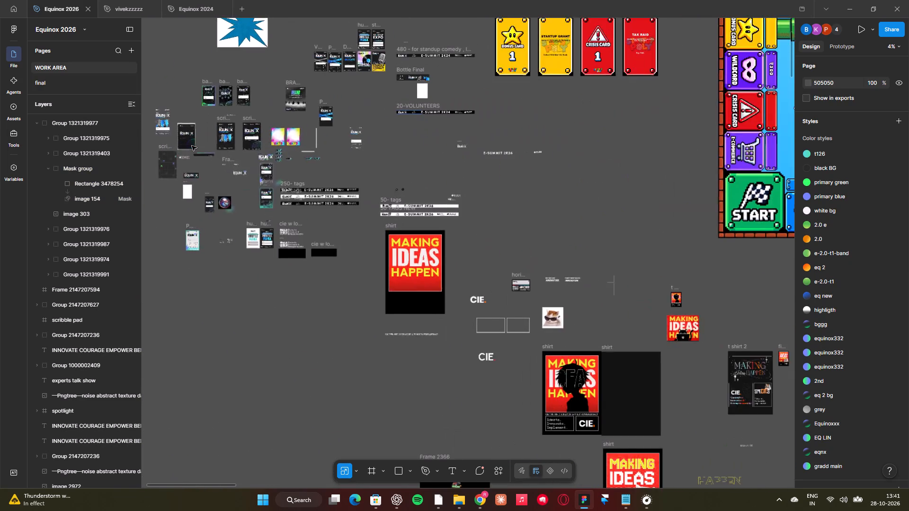
scroll(192, 146, "down", 1)
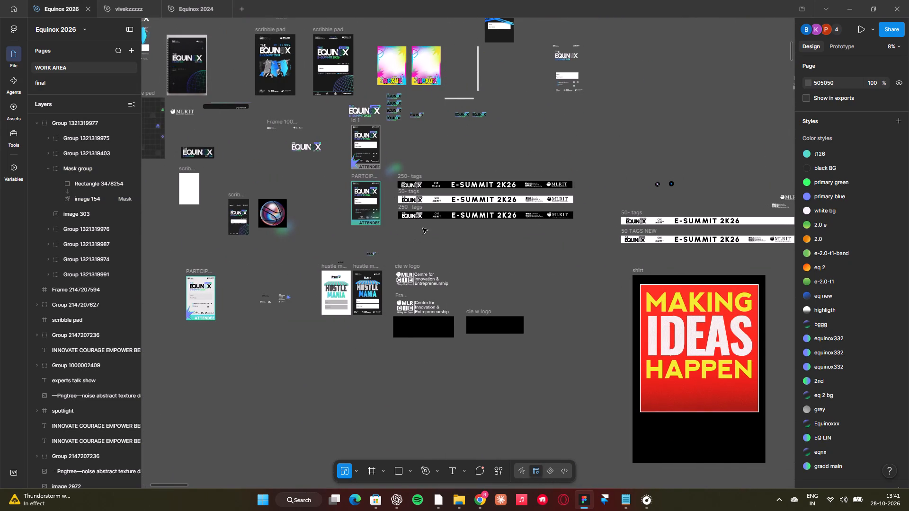
scroll(373, 154, "up", 1)
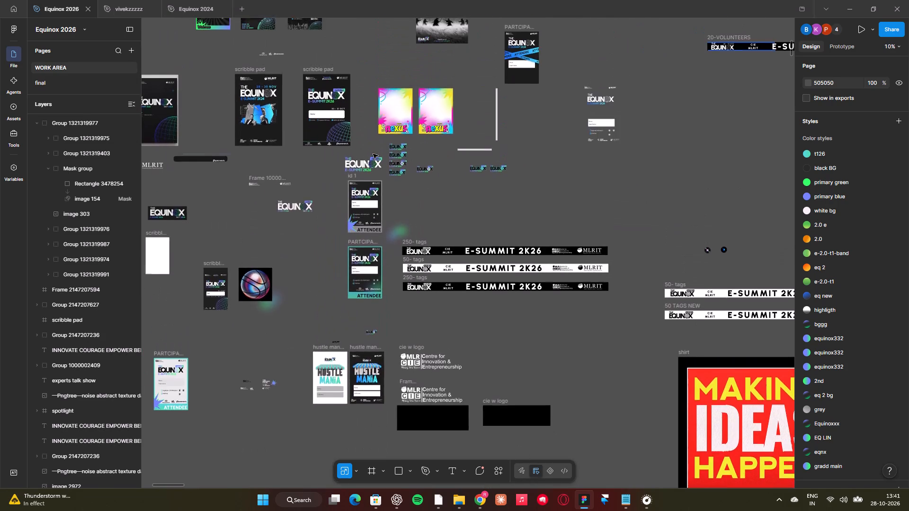
scroll(373, 154, "down", 2)
scroll(373, 154, "up", 2)
scroll(373, 154, "left", 1)
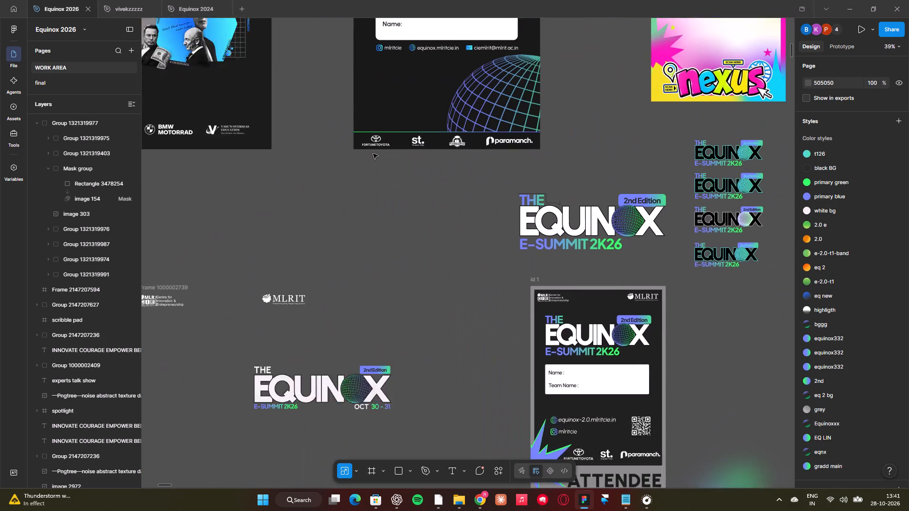
scroll(373, 154, "left", 1)
left_click(373, 176)
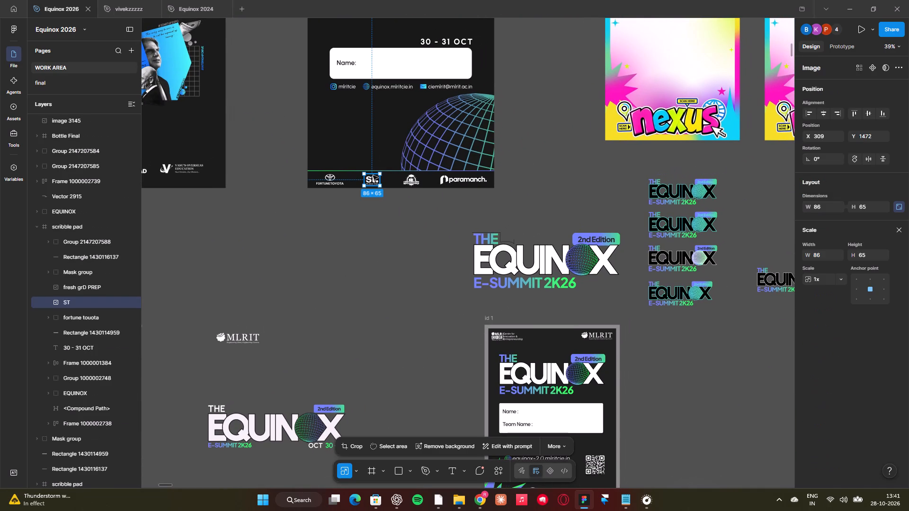
key("ctrl+c")
Paste the st. Student Tribe logo onto the canvas beside the dropdown banner that has the "Our Partners:" section.
left_click(359, 252)
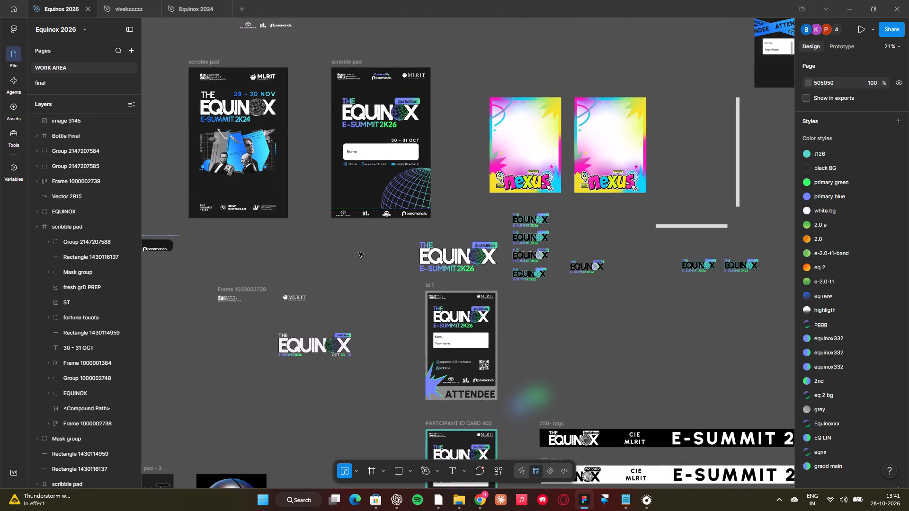
scroll(359, 252, "down", 6)
scroll(359, 252, "left", 19)
scroll(359, 252, "left", 5)
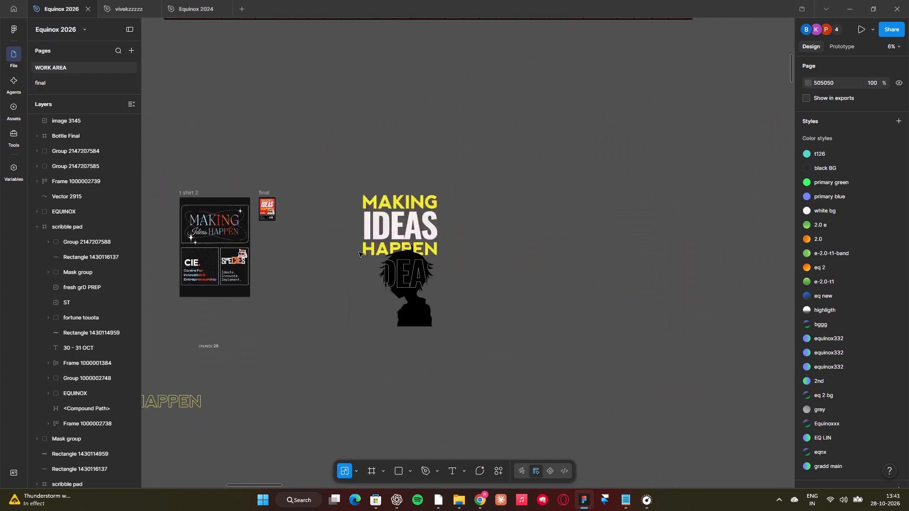
scroll(359, 252, "down", 3)
scroll(359, 252, "left", 9)
scroll(359, 252, "down", 6)
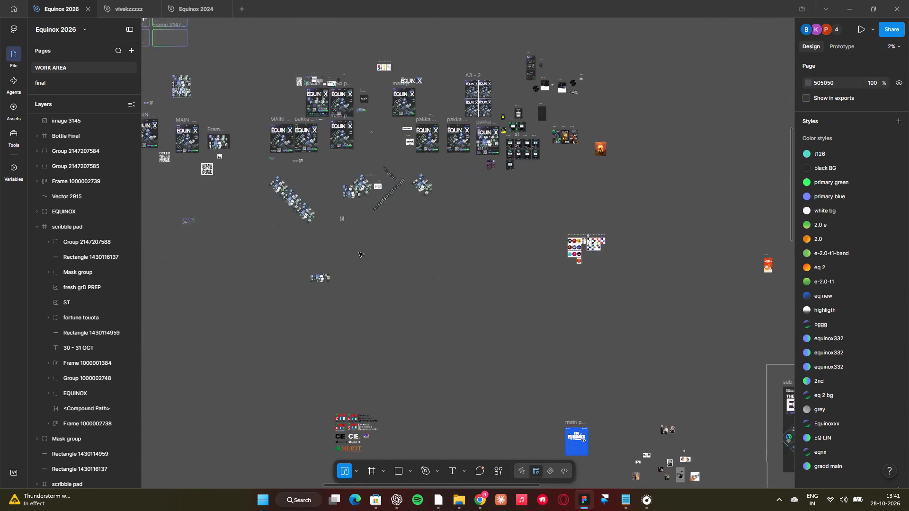
scroll(359, 252, "down", 5)
scroll(359, 252, "left", 13)
scroll(359, 252, "down", 4)
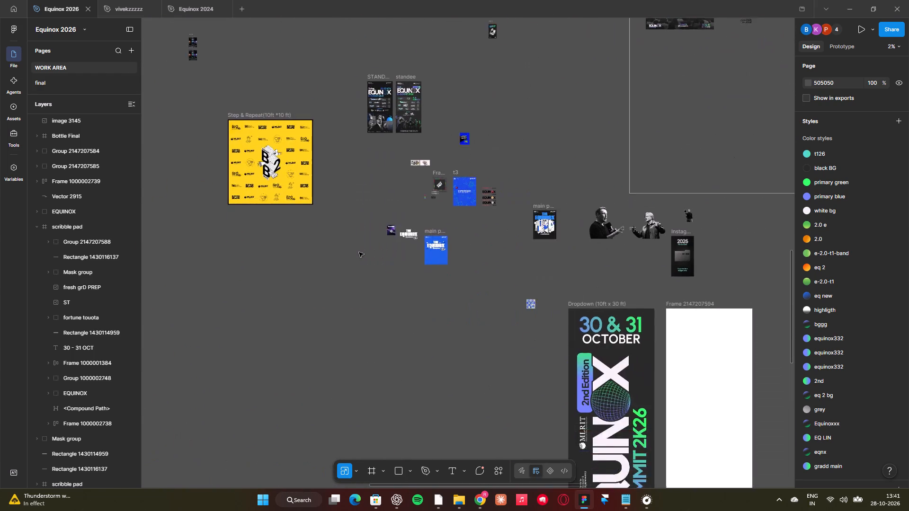
scroll(359, 252, "down", 2)
scroll(359, 252, "left", 3)
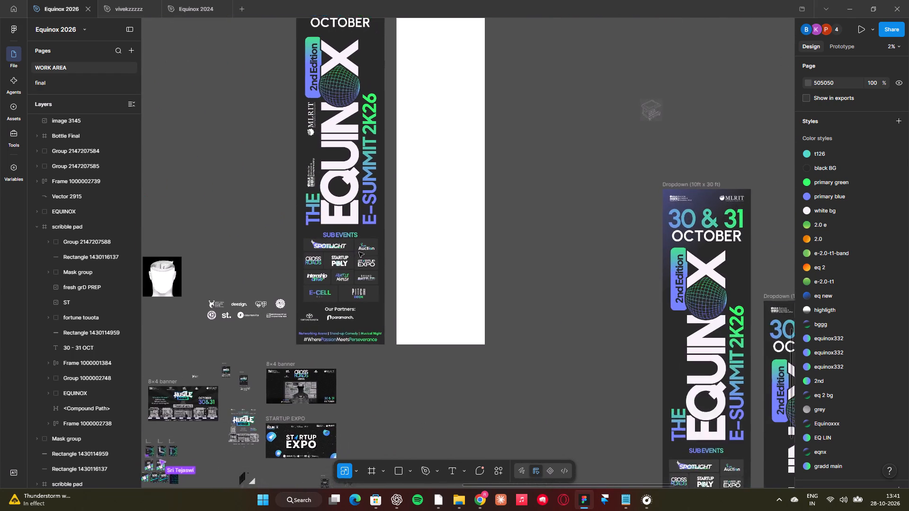
scroll(359, 252, "down", 4)
left_click(468, 298)
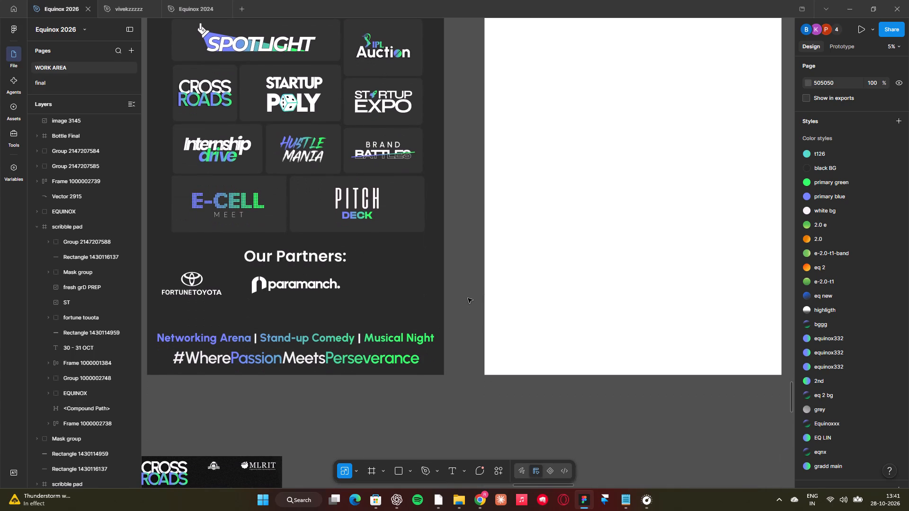
key("ctrl+v")
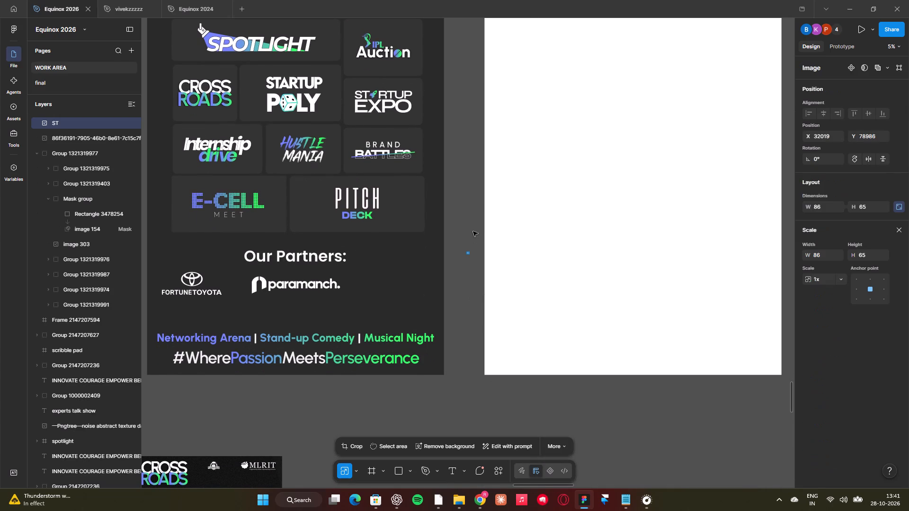
Scale the st. logo up to about 777 × 584 and move it into the banner beside paramanch., vertically level with it.
left_click_drag(464, 303, 502, 339)
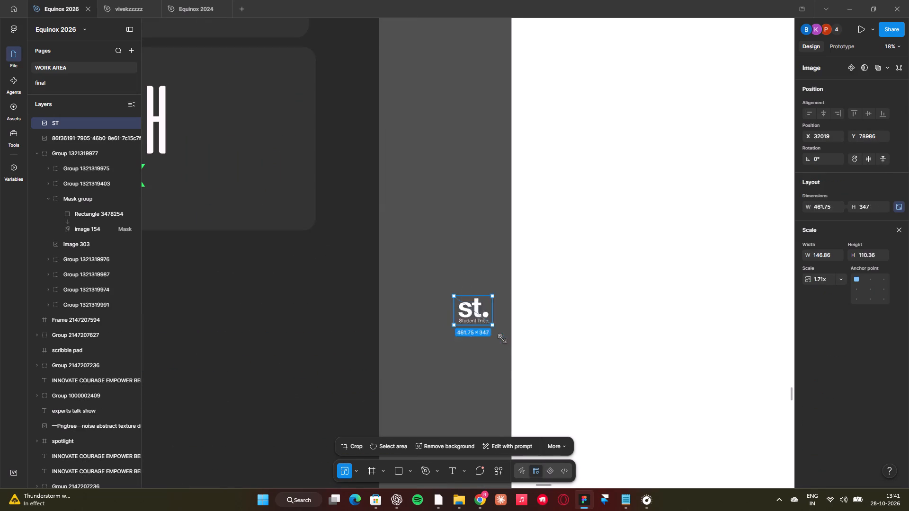
left_click_drag(502, 339, 509, 345)
left_click_drag(502, 336, 360, 365)
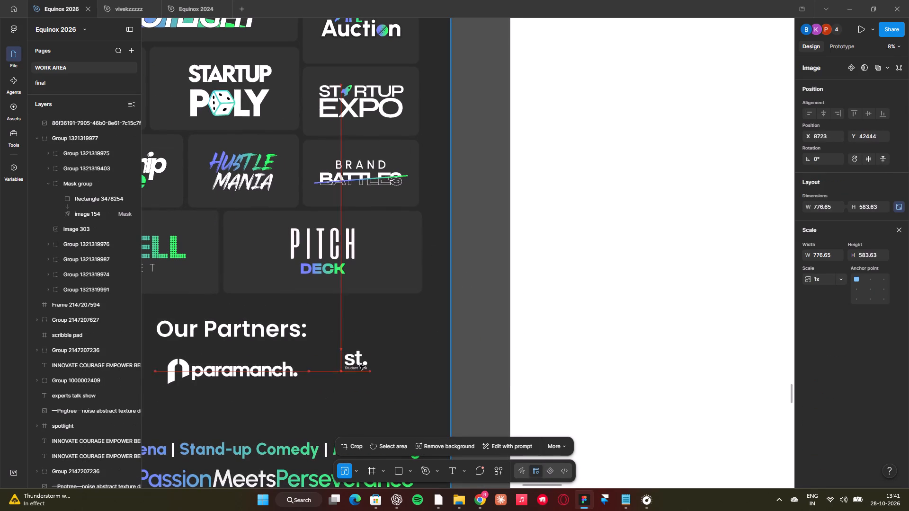
left_click_drag(360, 365, 351, 370)
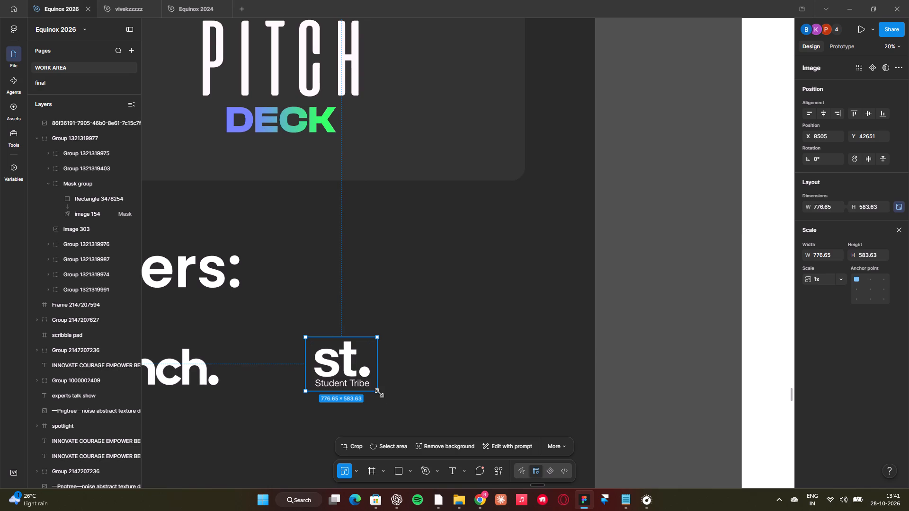
Scale the st. logo up to about 1380 × 1037 and place it in a second row between Fortune Toyota and paramanch.
left_click_drag(379, 393, 384, 398)
left_click(384, 398)
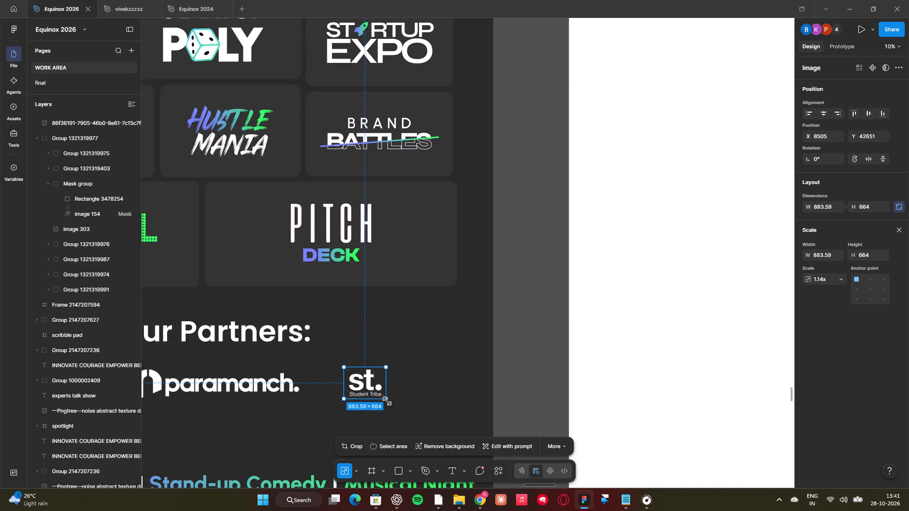
scroll(388, 401, "right", 1)
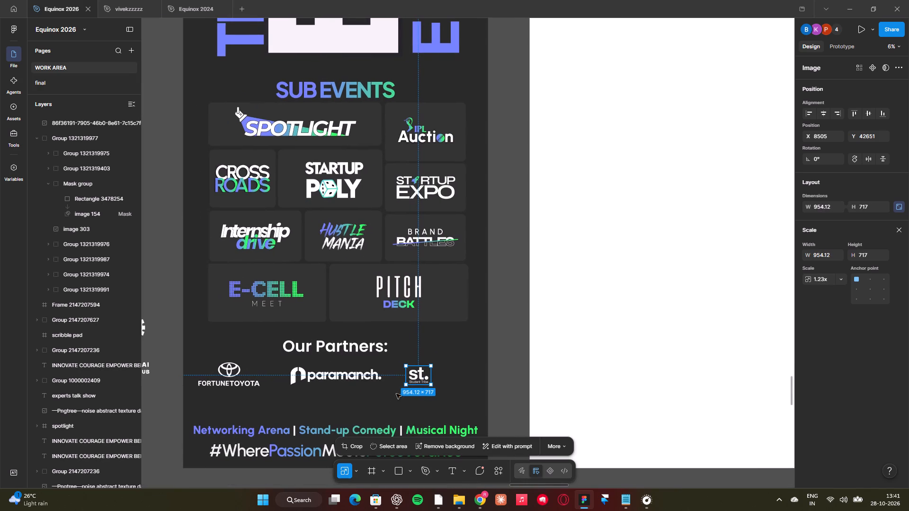
left_click_drag(419, 376, 275, 402)
left_click_drag(253, 399, 240, 394)
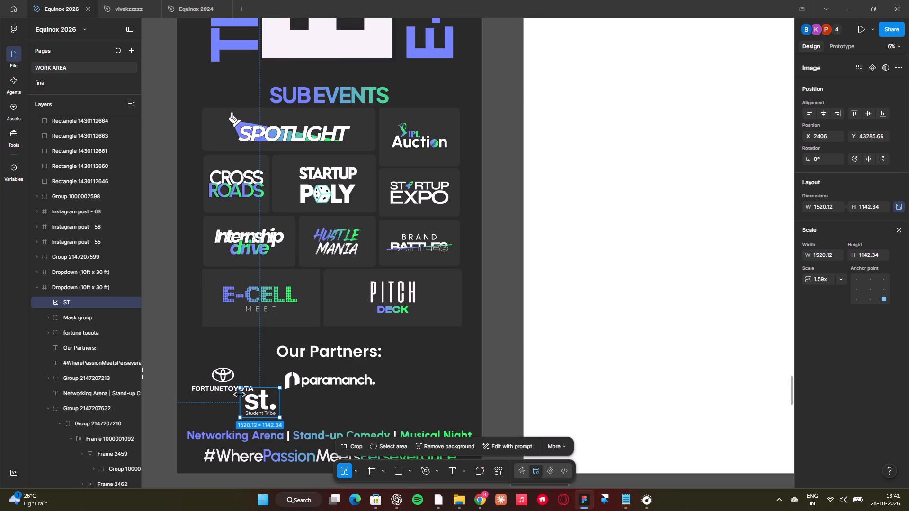
scroll(240, 394, "down", 1)
left_click_drag(289, 371, 315, 382)
left_click_drag(270, 335, 276, 340)
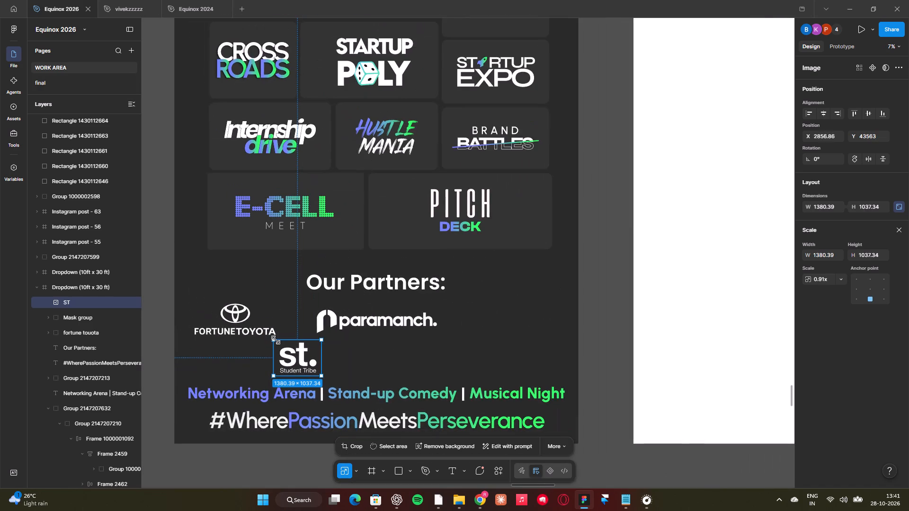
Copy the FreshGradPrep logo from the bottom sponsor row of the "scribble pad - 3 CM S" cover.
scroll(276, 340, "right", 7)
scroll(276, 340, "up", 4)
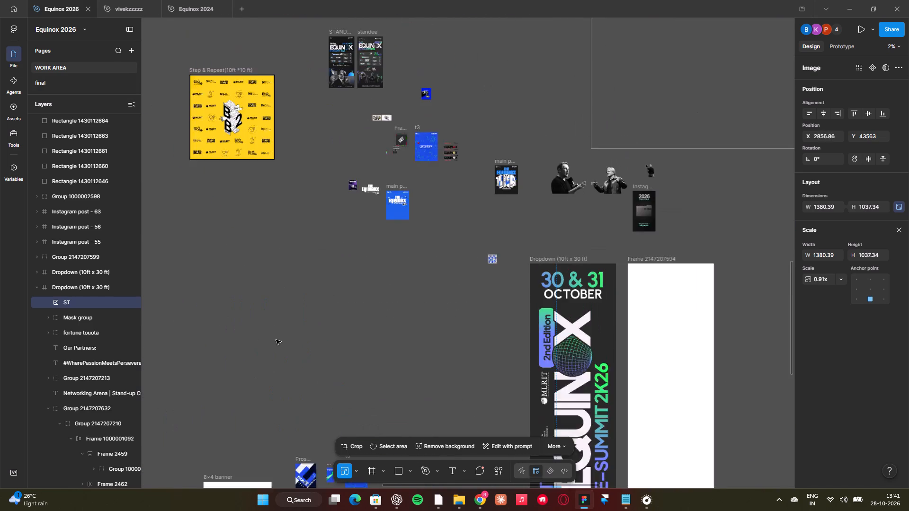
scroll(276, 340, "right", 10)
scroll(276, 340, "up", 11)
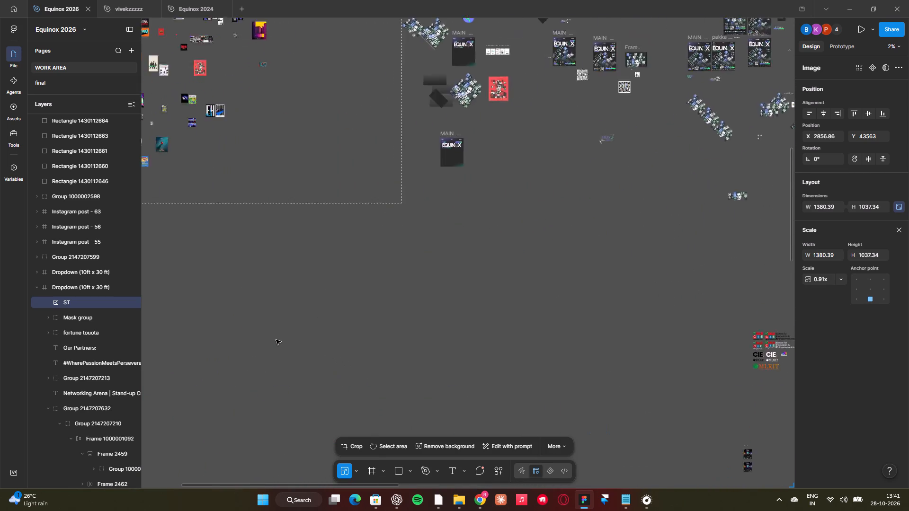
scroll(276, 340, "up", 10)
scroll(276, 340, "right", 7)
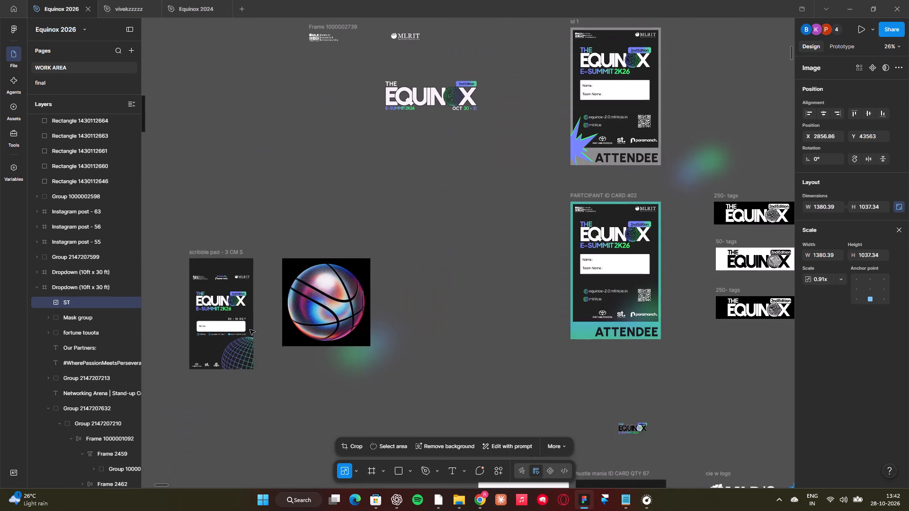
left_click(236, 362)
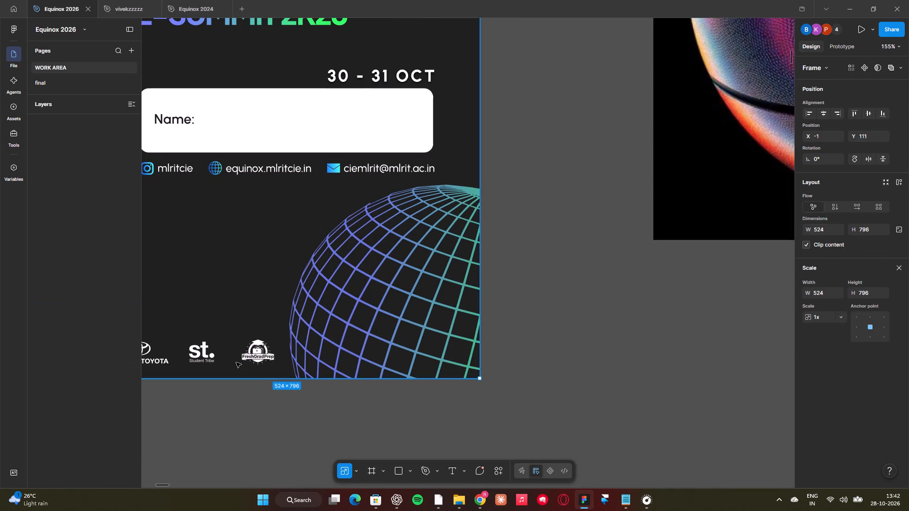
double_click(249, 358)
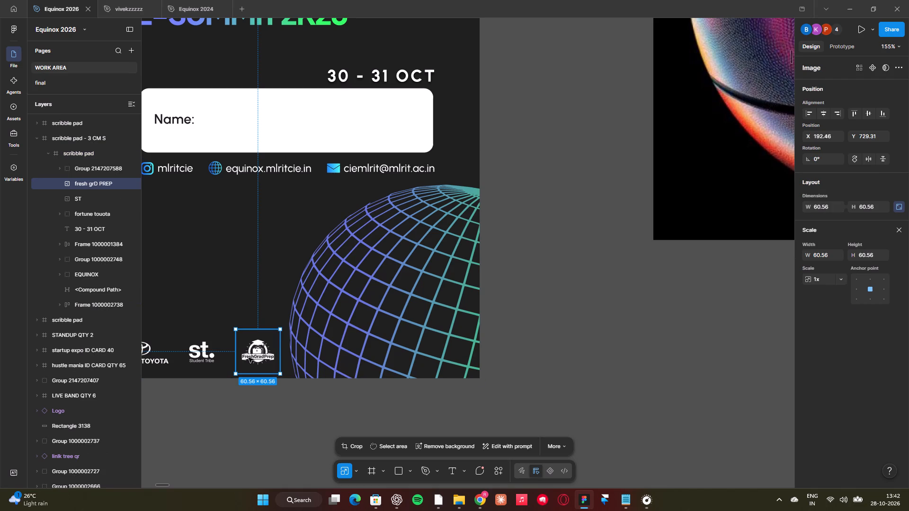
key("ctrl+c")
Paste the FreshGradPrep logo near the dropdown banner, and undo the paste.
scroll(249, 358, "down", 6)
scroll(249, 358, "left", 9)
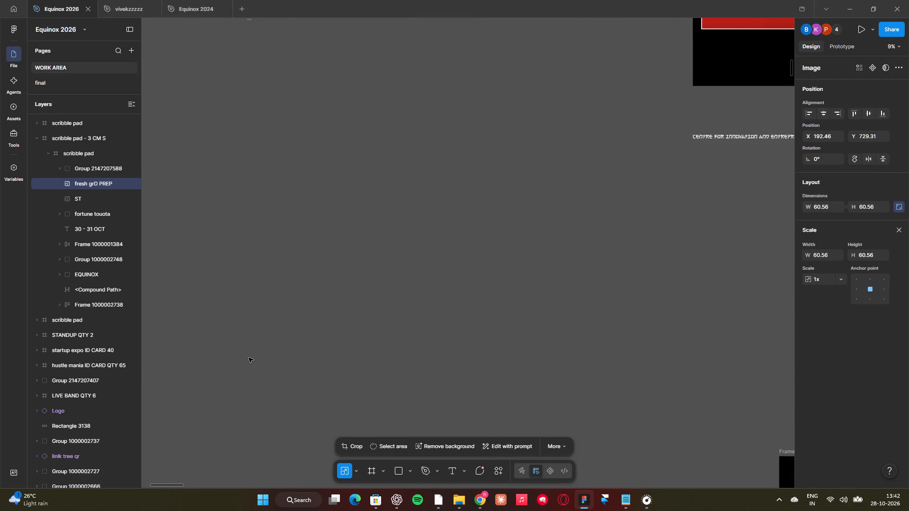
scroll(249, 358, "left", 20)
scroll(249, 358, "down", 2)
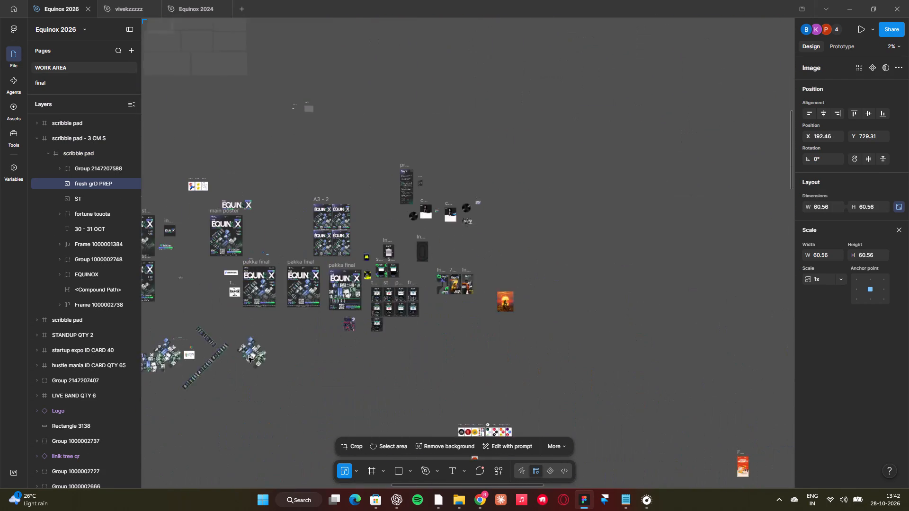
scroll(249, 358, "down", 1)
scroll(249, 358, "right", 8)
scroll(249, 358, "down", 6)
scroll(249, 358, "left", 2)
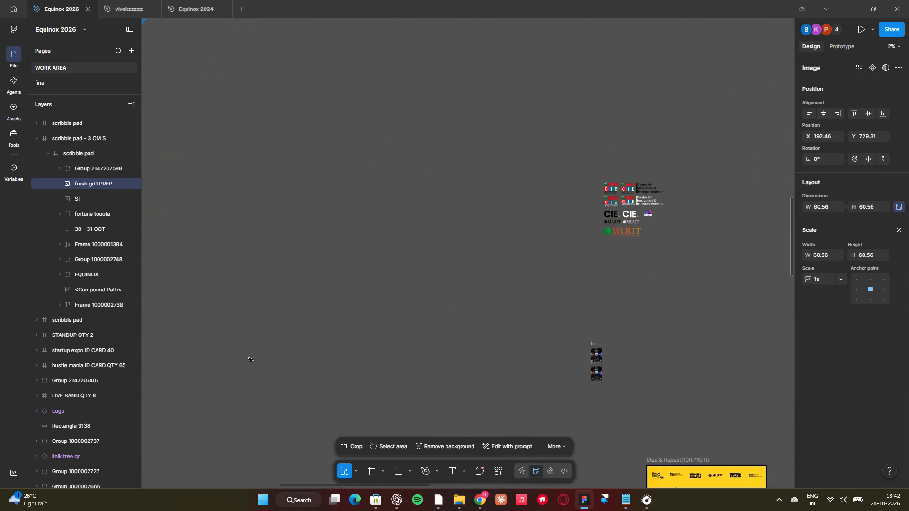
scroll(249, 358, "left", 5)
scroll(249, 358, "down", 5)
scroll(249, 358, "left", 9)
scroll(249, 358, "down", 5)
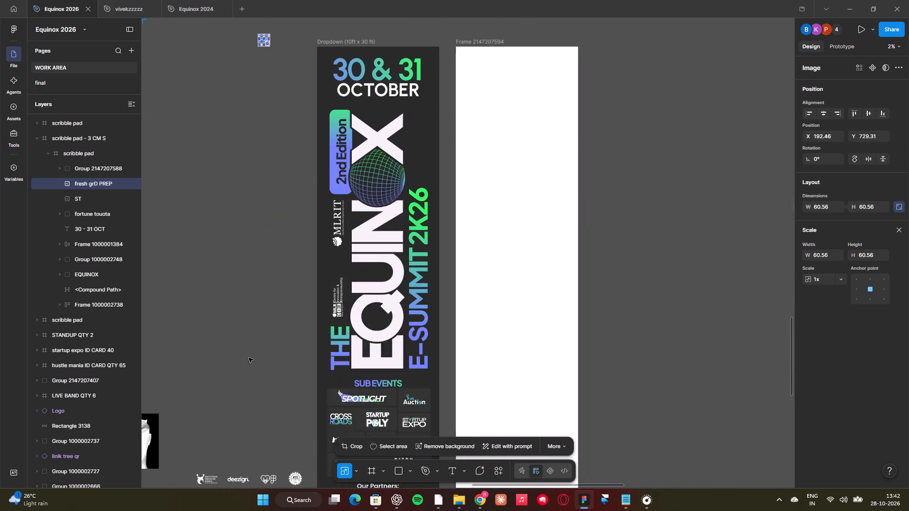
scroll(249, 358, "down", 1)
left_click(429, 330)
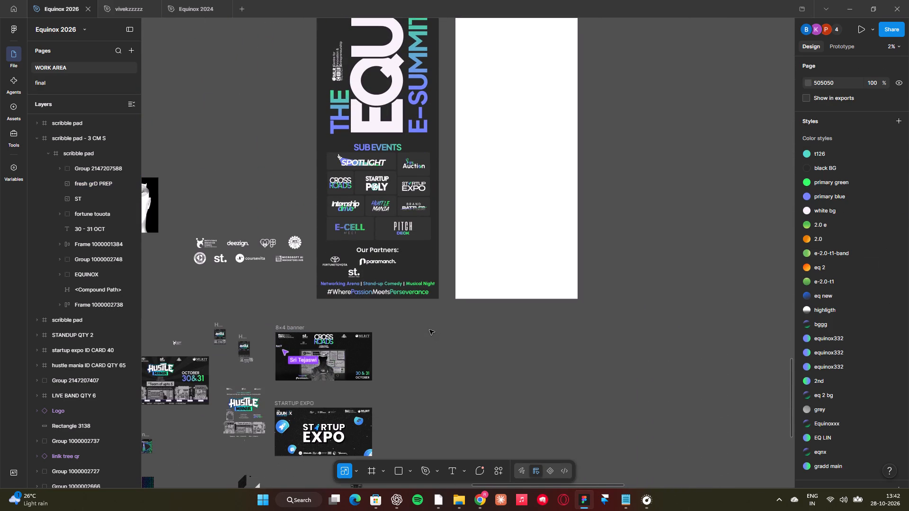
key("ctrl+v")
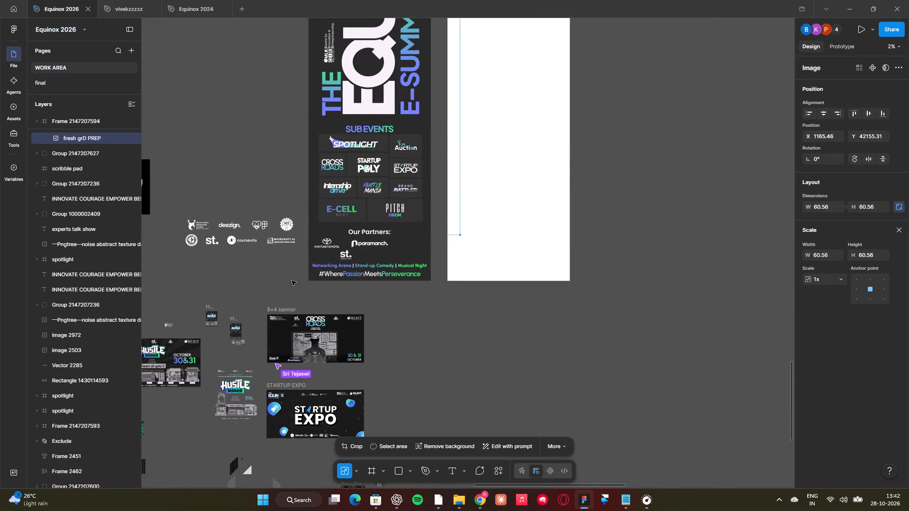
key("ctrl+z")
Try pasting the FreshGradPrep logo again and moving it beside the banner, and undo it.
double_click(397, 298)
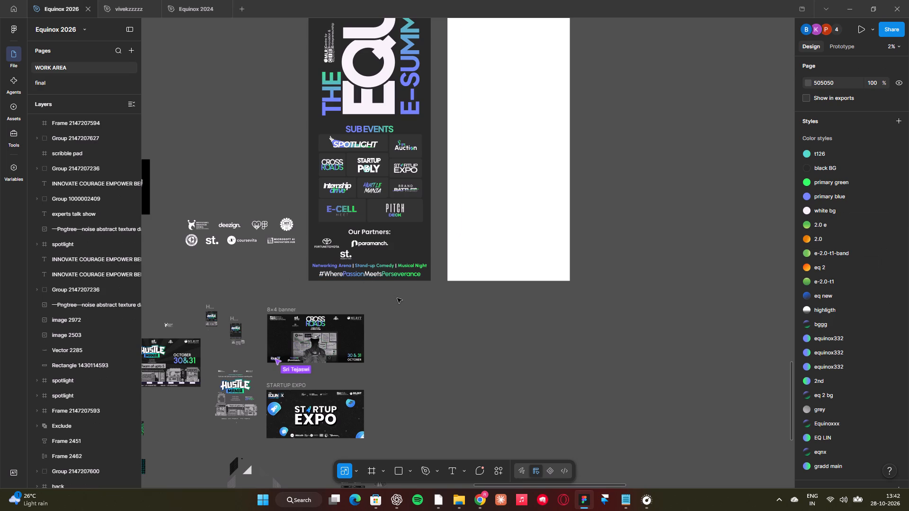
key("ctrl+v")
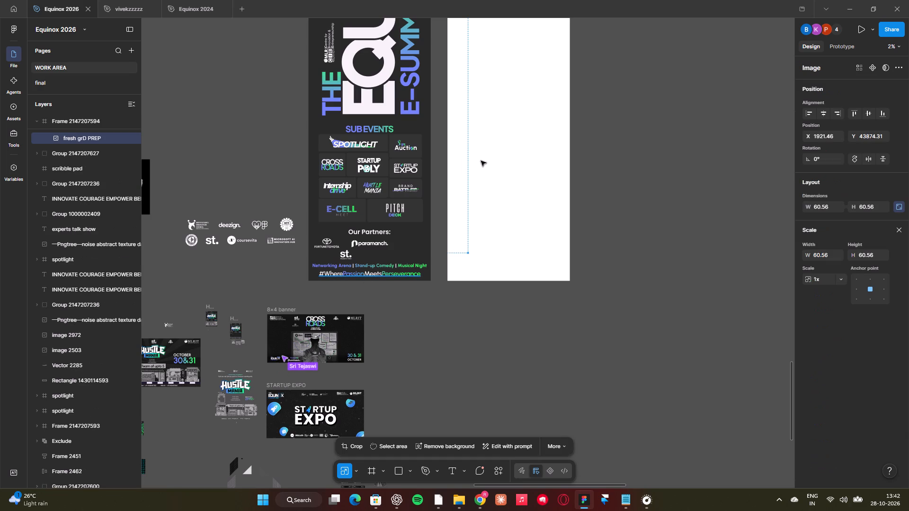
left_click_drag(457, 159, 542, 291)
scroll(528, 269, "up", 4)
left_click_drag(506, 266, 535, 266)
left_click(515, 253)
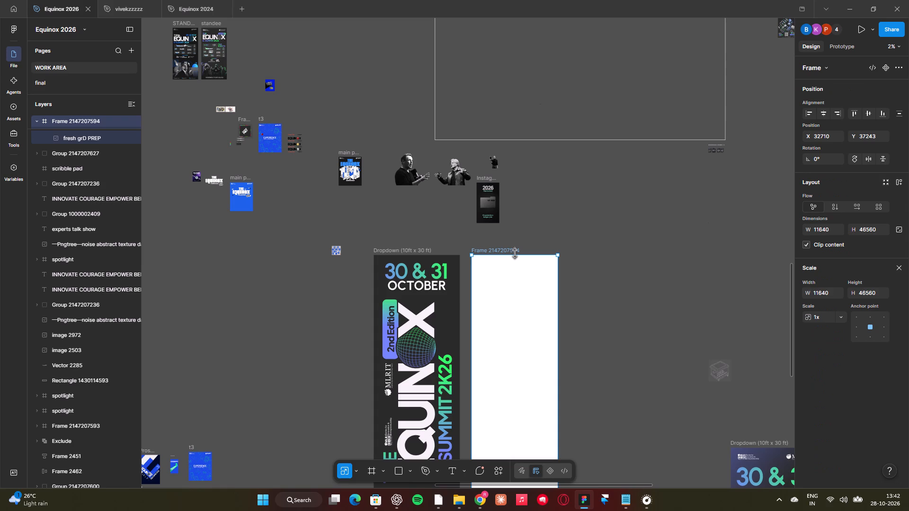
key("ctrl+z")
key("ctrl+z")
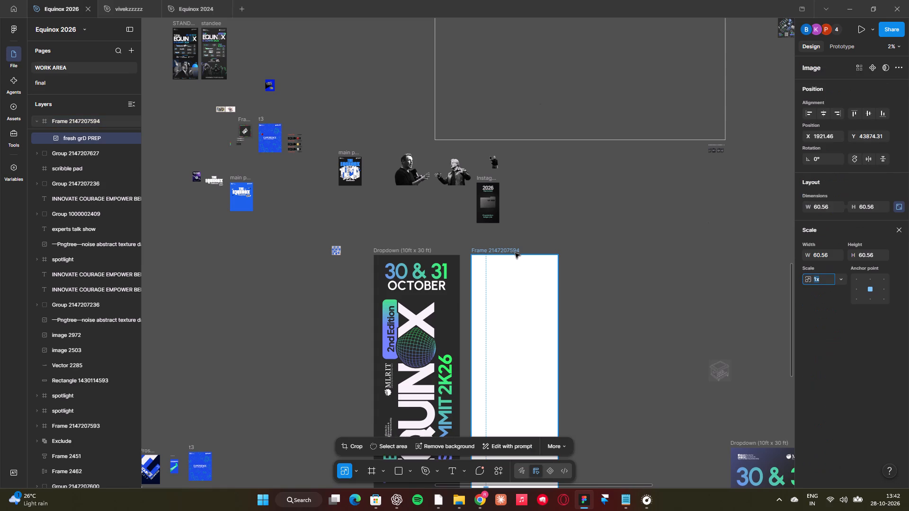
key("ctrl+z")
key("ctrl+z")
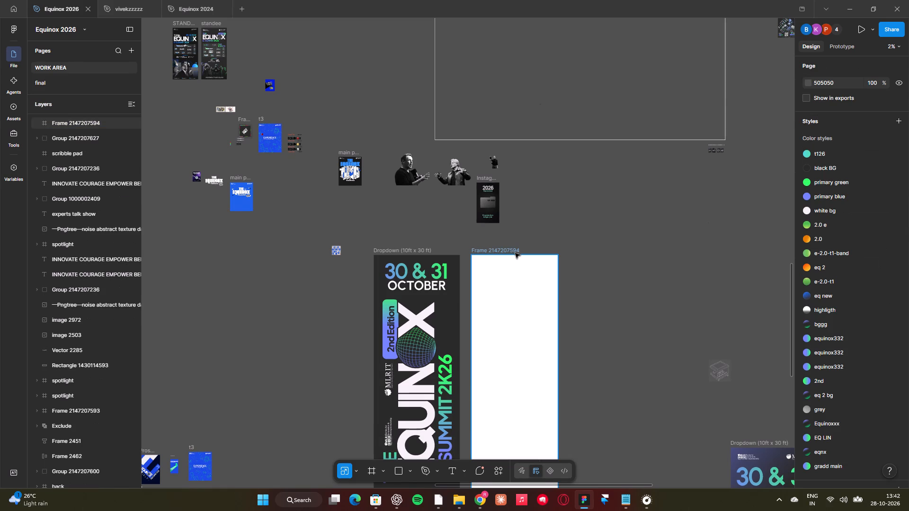
Duplicate the FreshGradPrep logo in the Hustle Mania 8×4 banner and move the copy into the dropdown banner below paramanch.
scroll(515, 253, "down", 6)
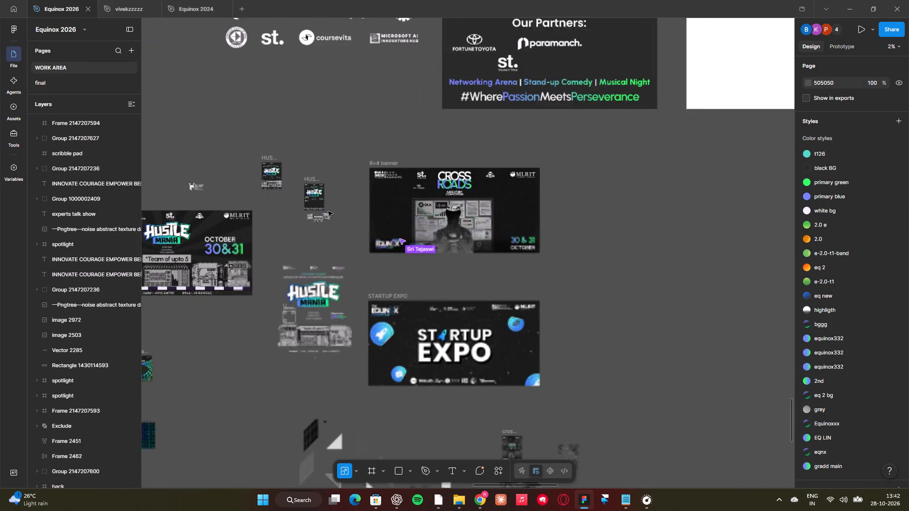
double_click(189, 216)
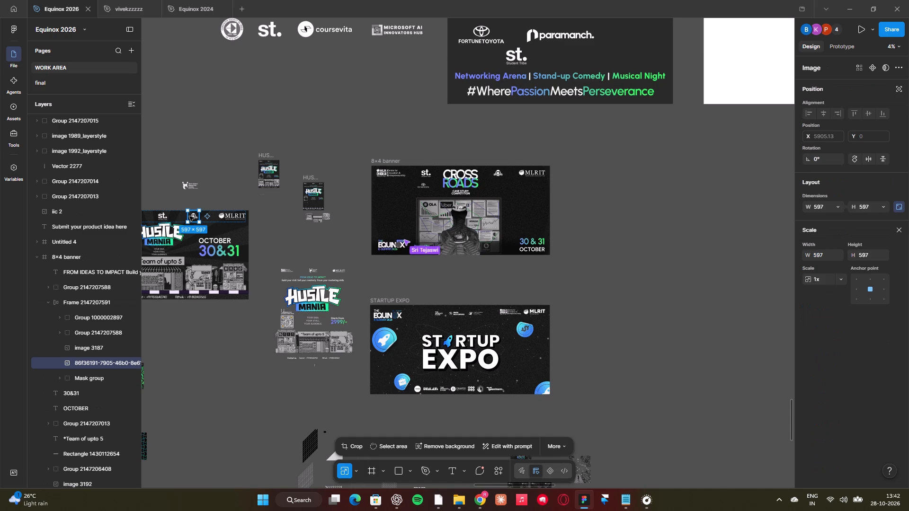
key("ctrl+d")
left_click(189, 216)
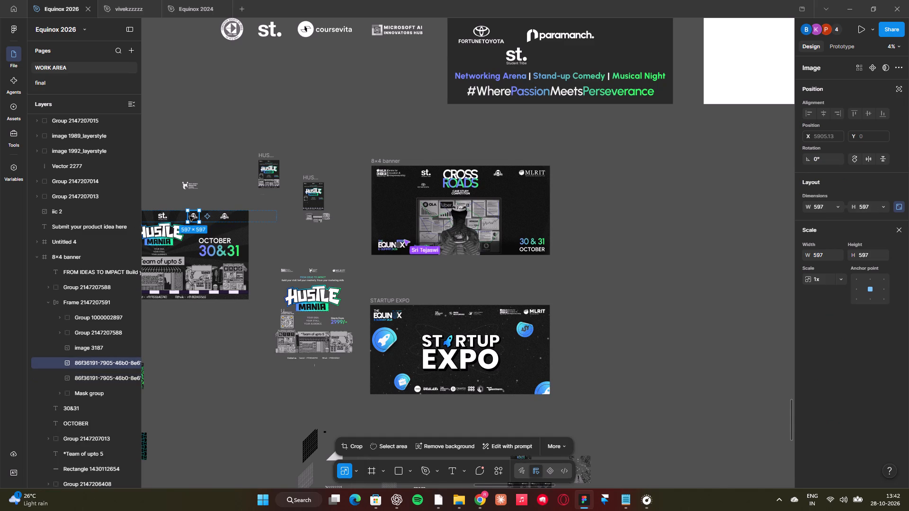
left_click_drag(189, 216, 478, 95)
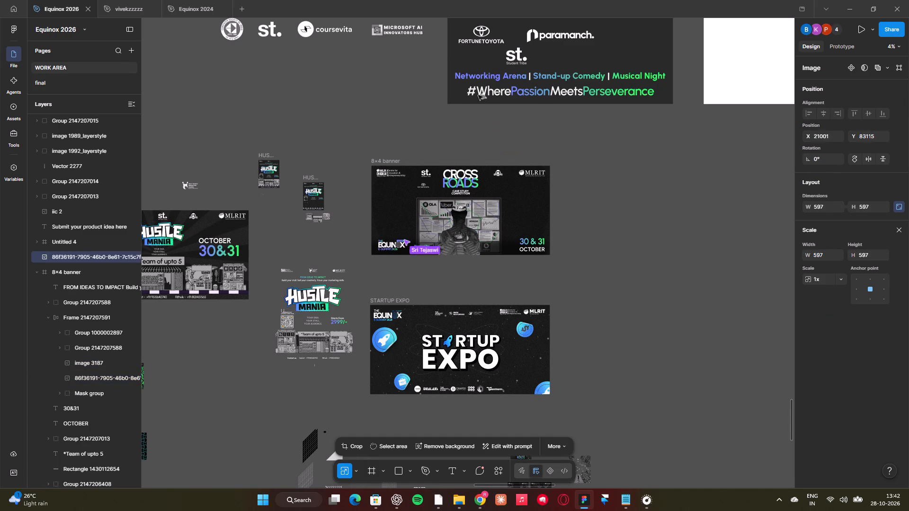
left_click_drag(478, 95, 590, 67)
Scale the FreshGradPrep logo up to about 1714 × 1714 and position it to the right of the st. logo.
scroll(590, 67, "up", 1)
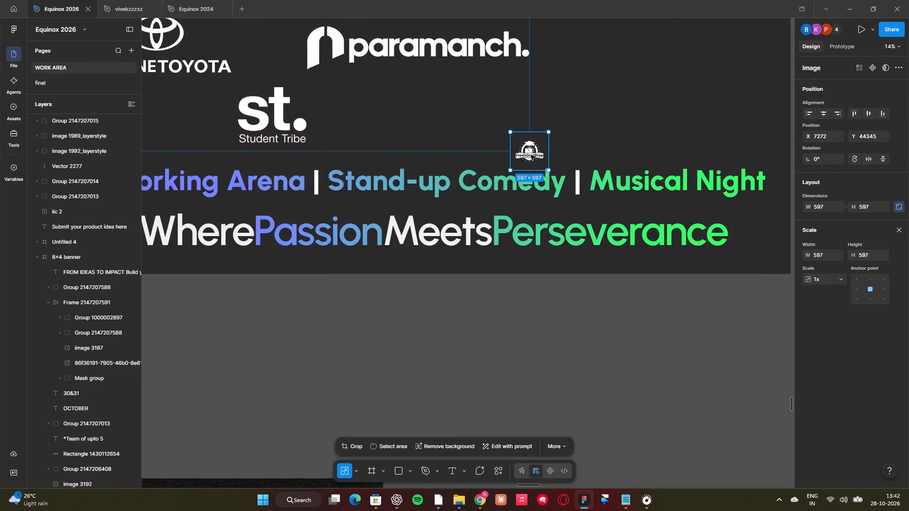
left_click_drag(513, 133, 442, 87)
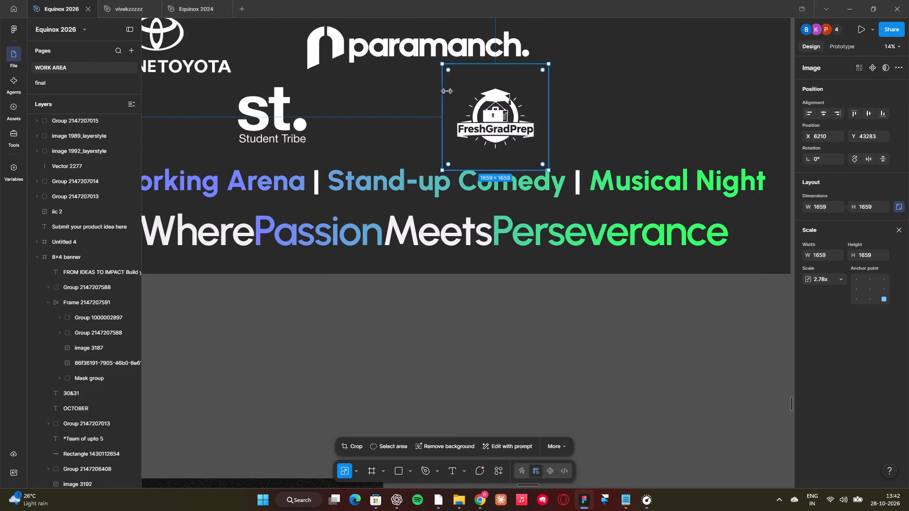
left_click_drag(496, 123, 591, 119)
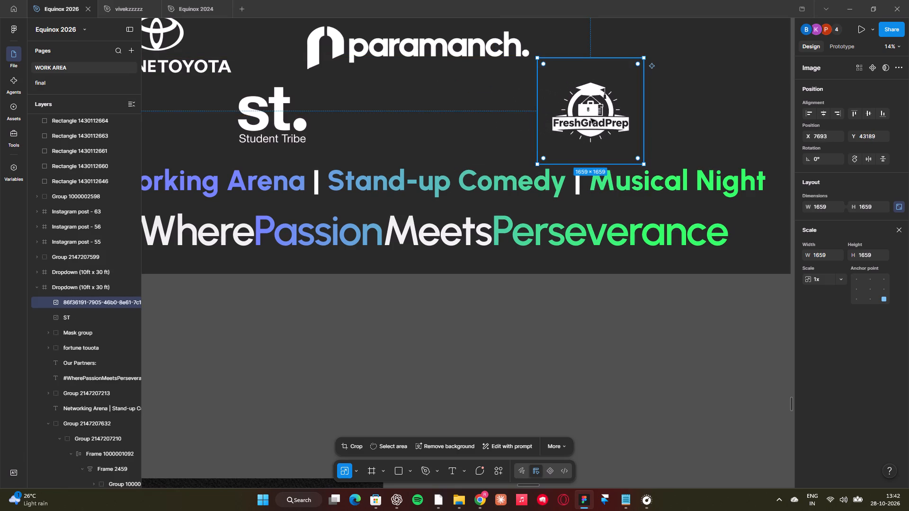
scroll(573, 103, "up", 1)
left_click_drag(534, 95, 530, 91)
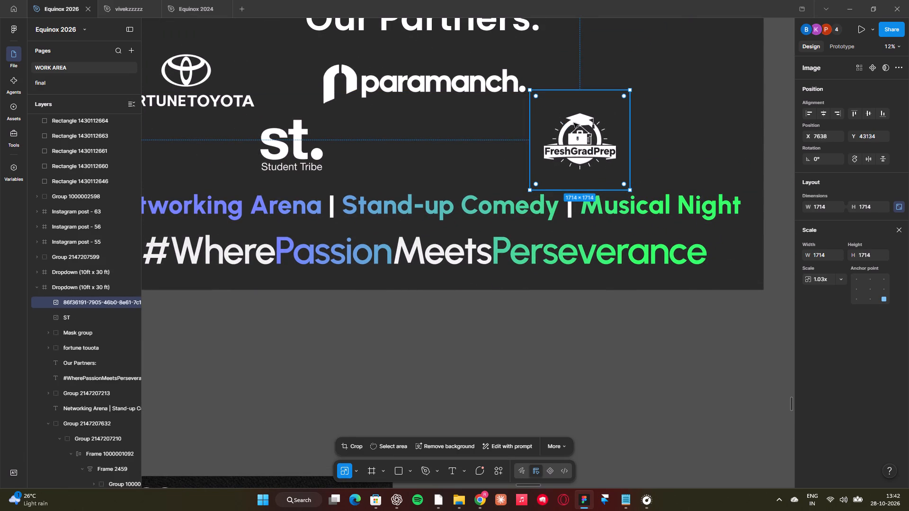
Nudge the FreshGradPrep logo up by 24 units to Y 43110, alongside the st. logo.
key("Up")
key("Up")
key("Up")
key("Up")
key("Up")
key("Up")
key("Up")
key("Up")
key("Up")
key("Up")
key("Up")
key("Up")
key("Up")
key("Up")
key("Up")
key("Up")
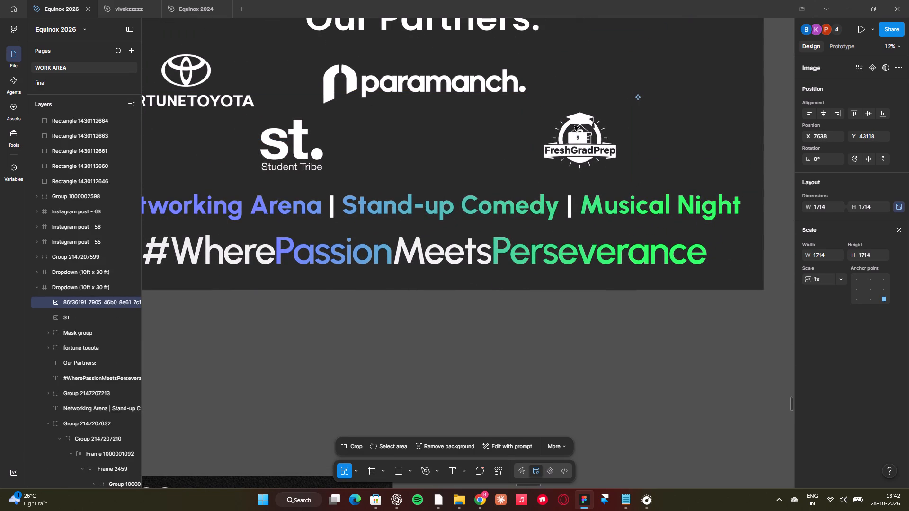
key("Up")
key("Up")
key("Up")
key("Up")
key("Up")
key("Up")
key("Up")
key("Up")
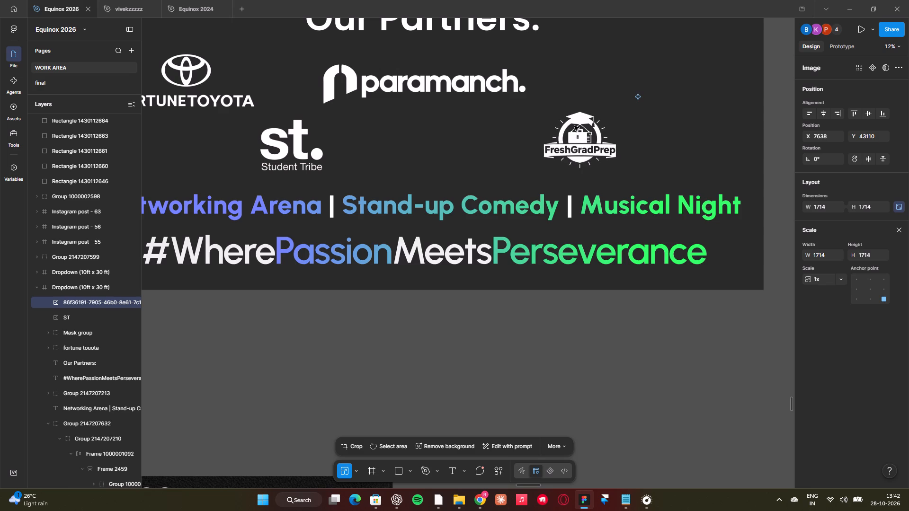
left_click(573, 237)
Scale the "Our Partners:" heading down to about 3713 × 430.
scroll(573, 237, "left", 1)
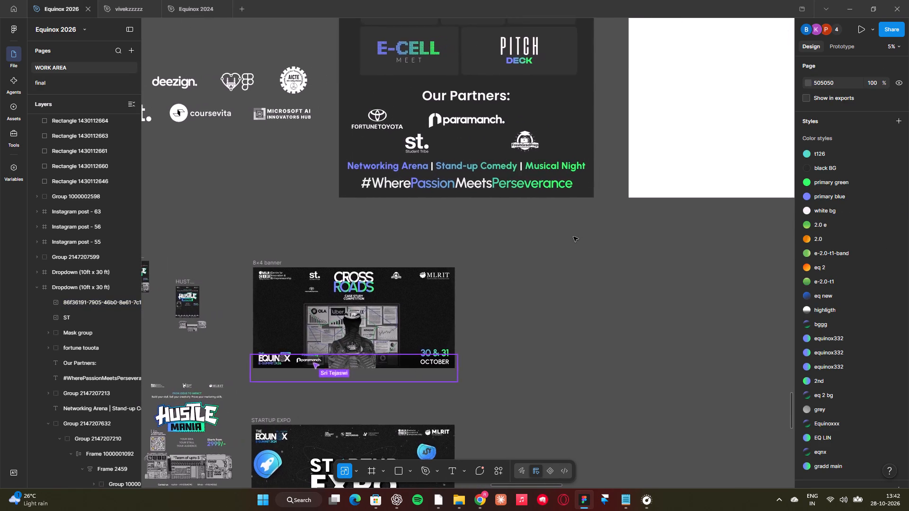
scroll(573, 237, "up", 2)
left_click(492, 171)
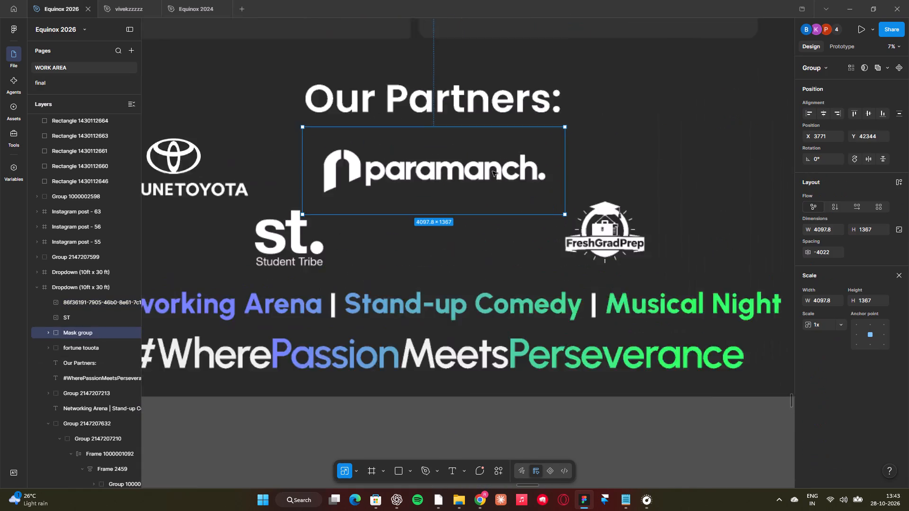
left_click(474, 146)
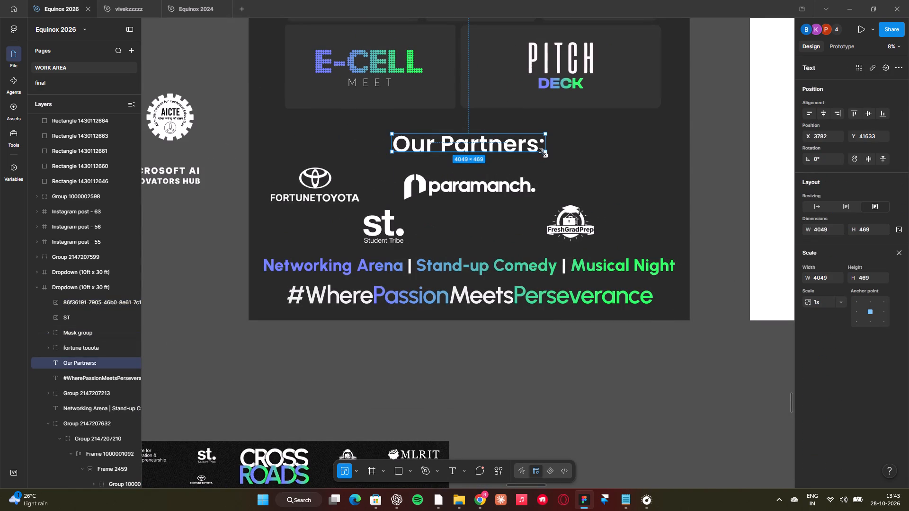
left_click_drag(545, 152, 533, 148)
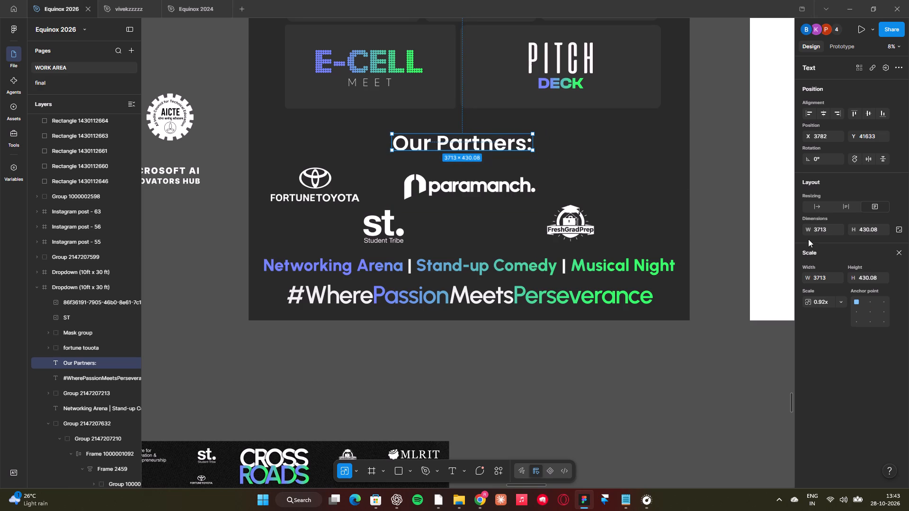
Apply the "2nd" gradient colour style to the "Our Partners:" heading's fill.
left_click(905, 255)
left_click(894, 253)
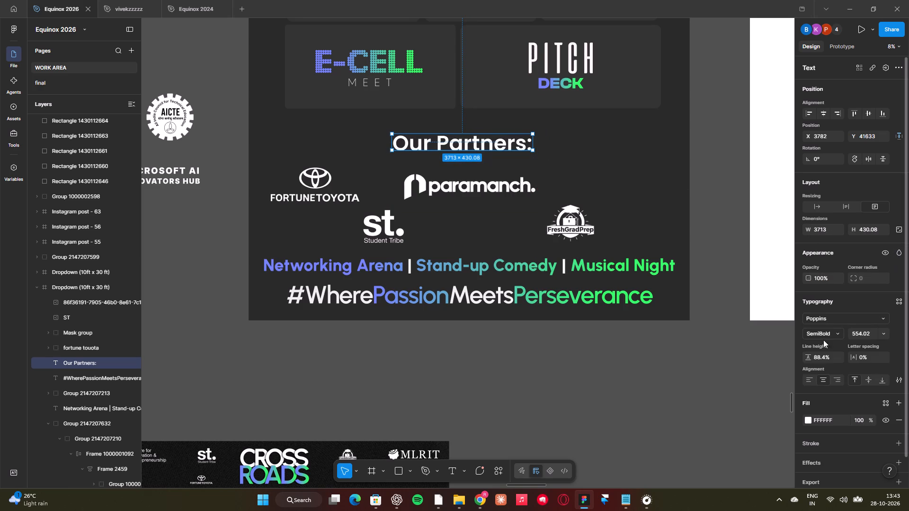
left_click(805, 417)
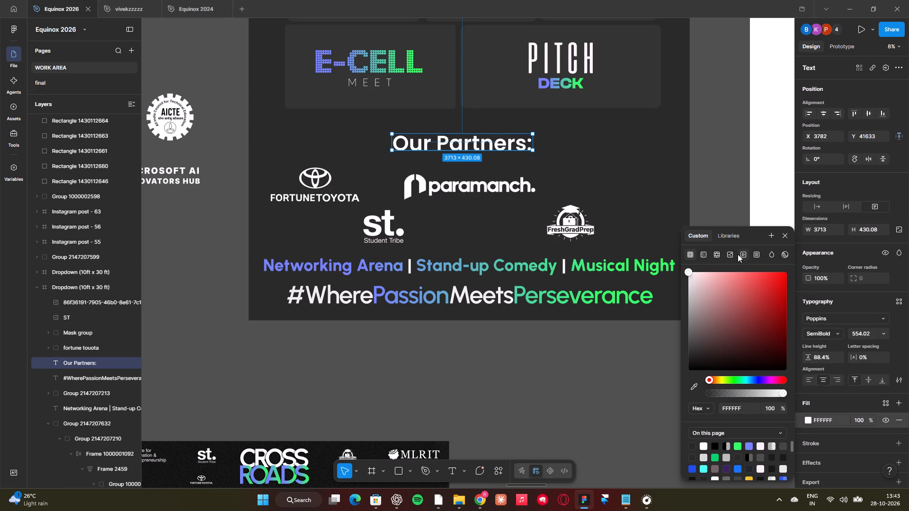
left_click(731, 237)
scroll(728, 417, "down", 4)
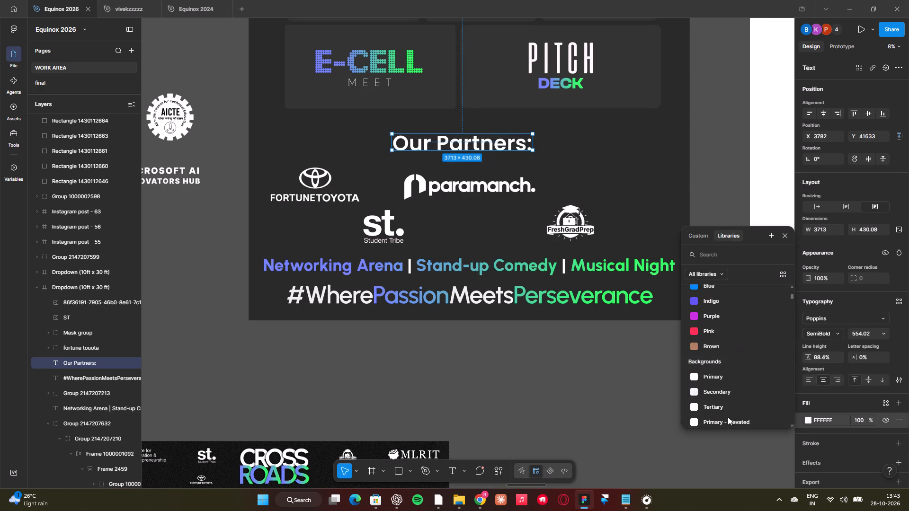
scroll(721, 381, "up", 5)
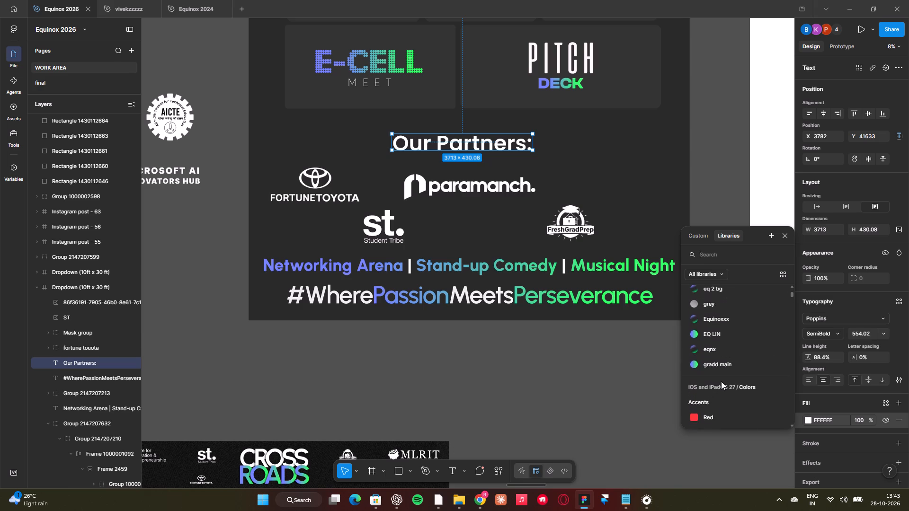
scroll(720, 321, "up", 1)
left_click(710, 311)
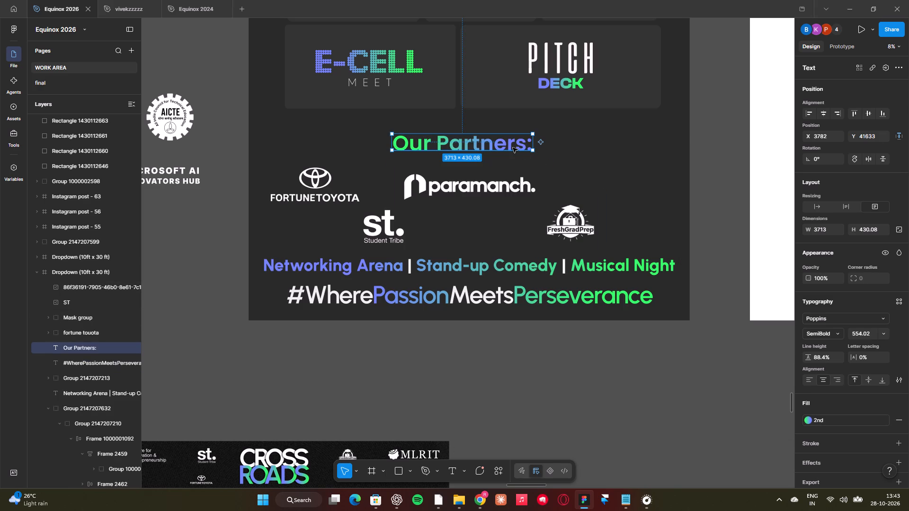
Move the "Our Partners:" heading up to about X 3772, Y 41478, between the sub-event cards and partner logos.
key("Up")
key("Up")
key("Up")
key("Up")
key("Up")
key("Up")
key("Up")
key("Up")
key("Up")
key("Up")
key("Up")
key("Up")
key("Up")
key("Up")
key("Up")
key("Up")
key("Up")
key("Up")
key("Up")
key("Up")
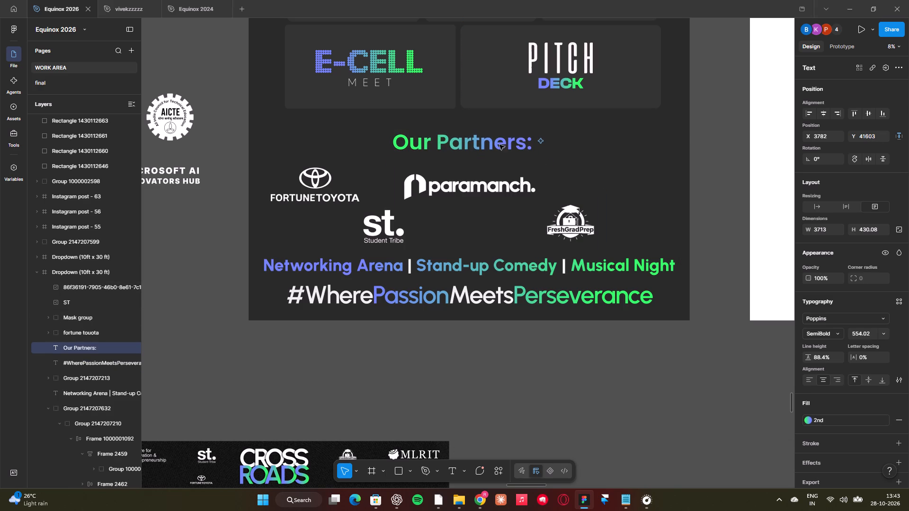
left_click(497, 142)
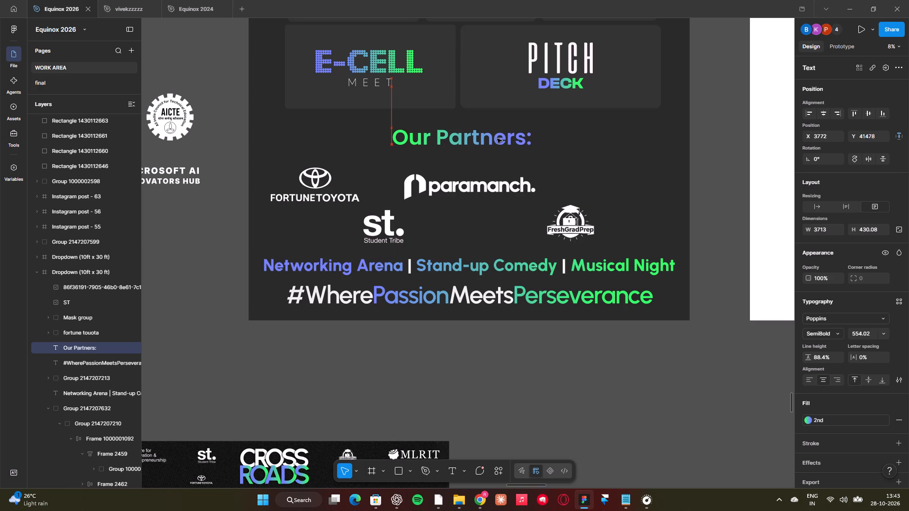
Scale the Fortune Toyota logo up to about 2702 × 1141 and position it at about X 494, Y 42287.
left_click(463, 199)
left_click_drag(297, 179, 297, 173)
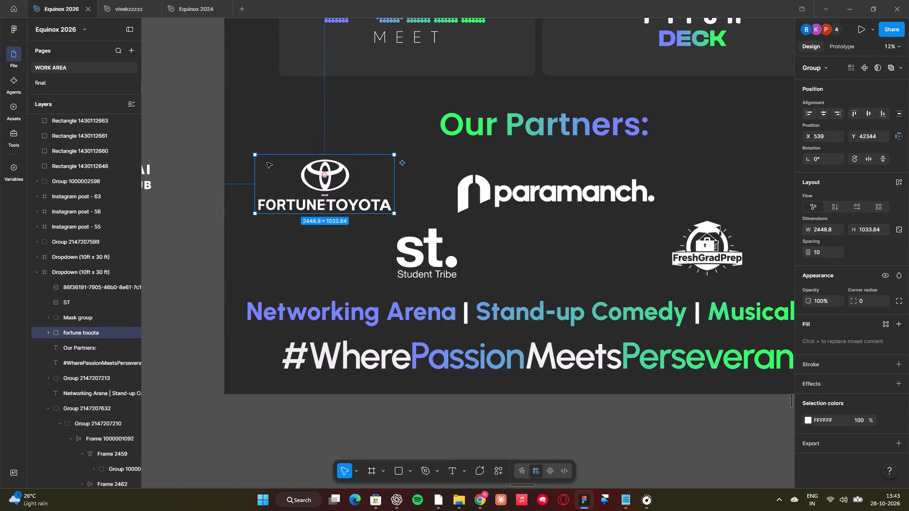
key("k")
left_click_drag(253, 154, 250, 150)
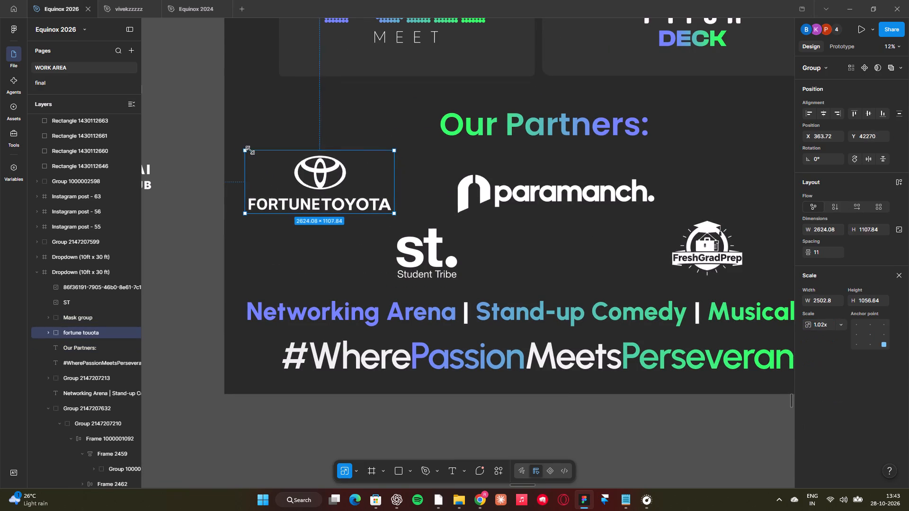
left_click_drag(250, 150, 250, 149)
left_click_drag(269, 167, 279, 170)
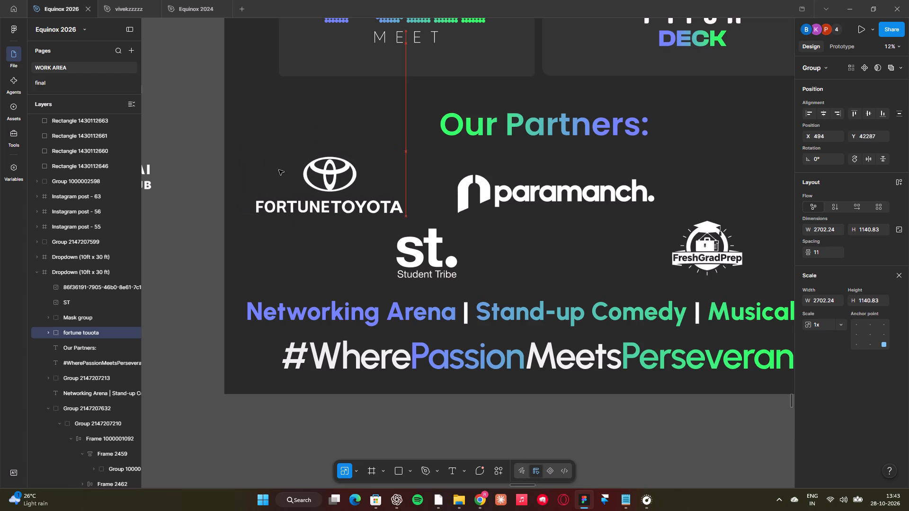
Move the st. logo up to about X 2915, Y 43455, vertically centred with the FreshGradPrep logo.
left_click(593, 202)
scroll(593, 202, "left", 2)
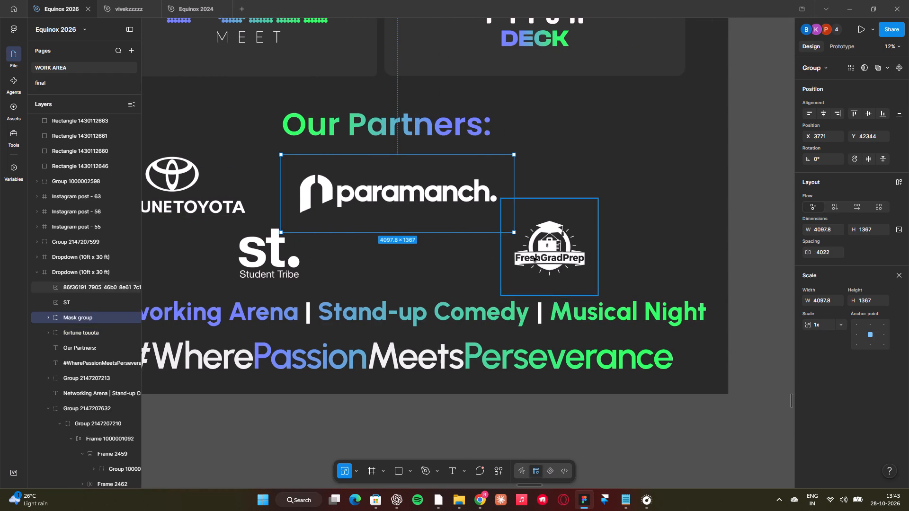
left_click(545, 257)
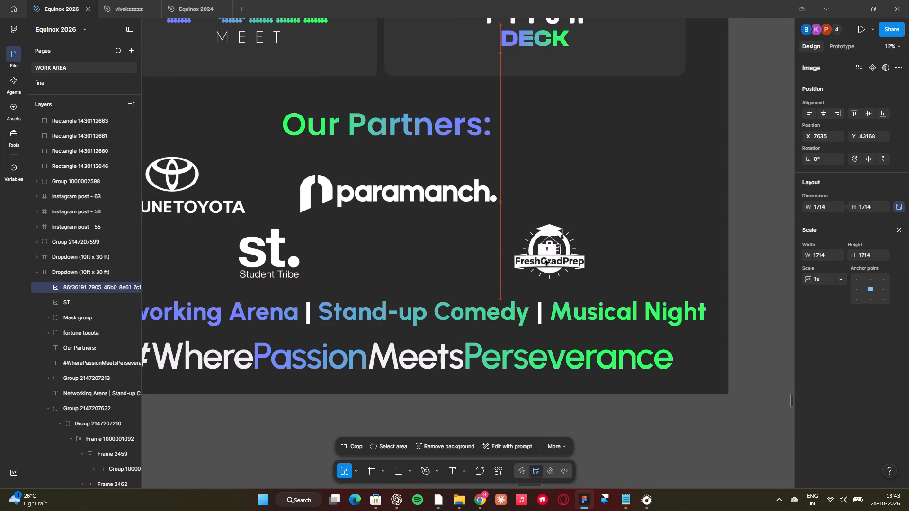
left_click_drag(278, 259, 281, 255)
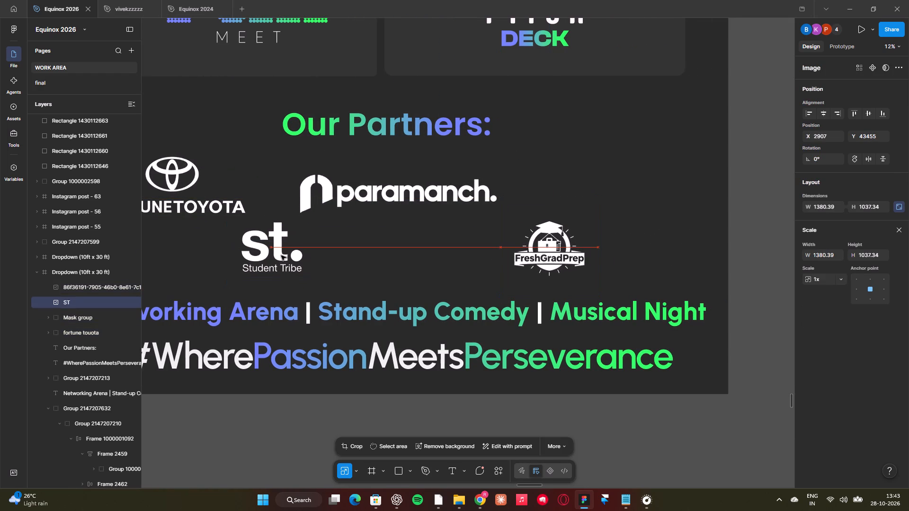
left_click_drag(281, 255, 282, 255)
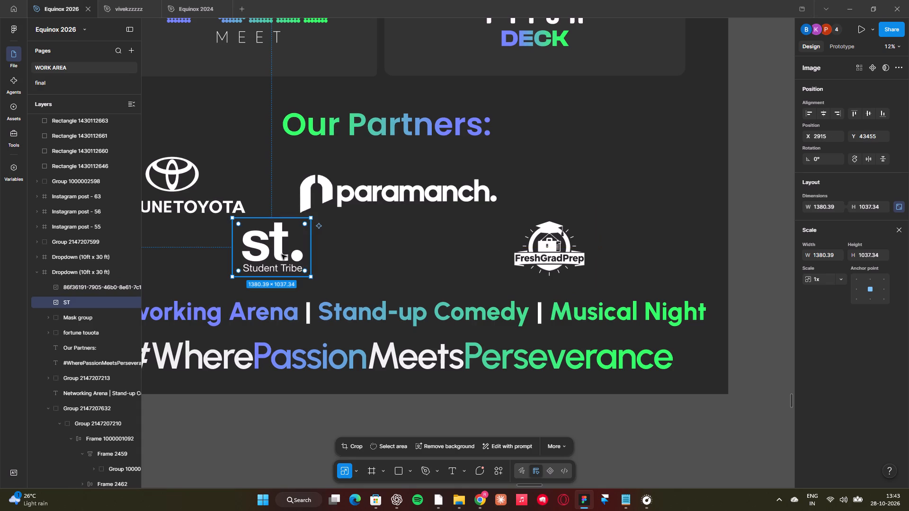
Move the paramanch. logo up to about X 3729, Y 42173, closer beneath the "Our Partners:" heading.
left_click(401, 212)
left_click(821, 114)
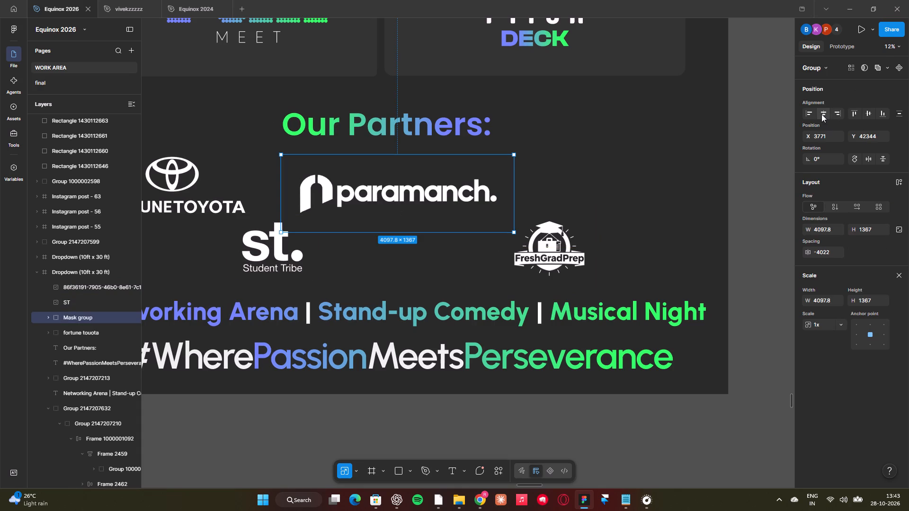
key("Up")
key("Up")
key("Up")
key("Up")
key("Up")
key("Up")
key("Up")
key("Up")
key("Up")
key("Up")
key("Up")
key("Up")
key("Up")
key("Up")
key("Up")
key("Up")
key("Up")
key("Up")
key("Up")
key("Up")
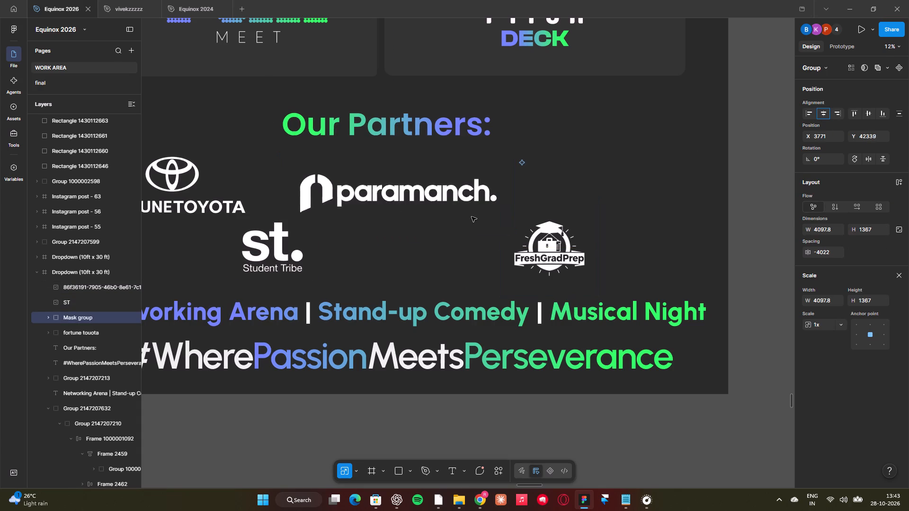
left_click_drag(389, 205, 388, 200)
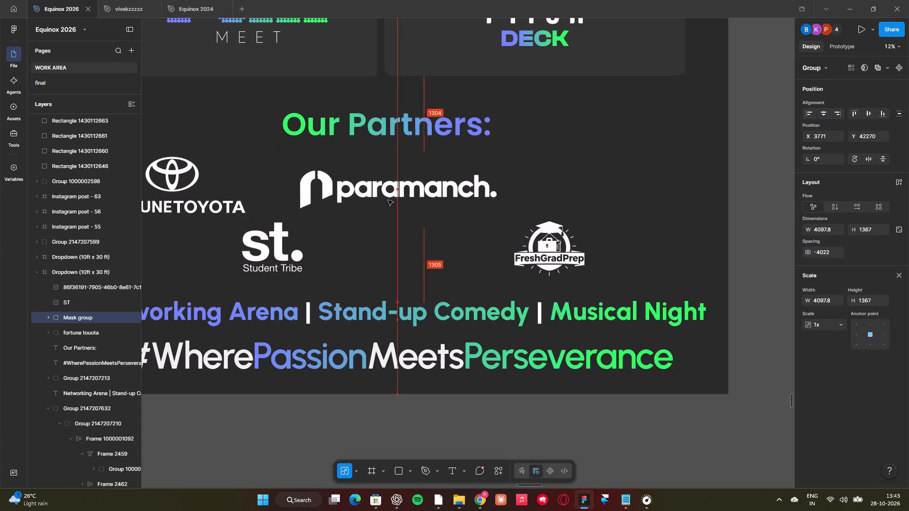
left_click_drag(388, 200, 386, 198)
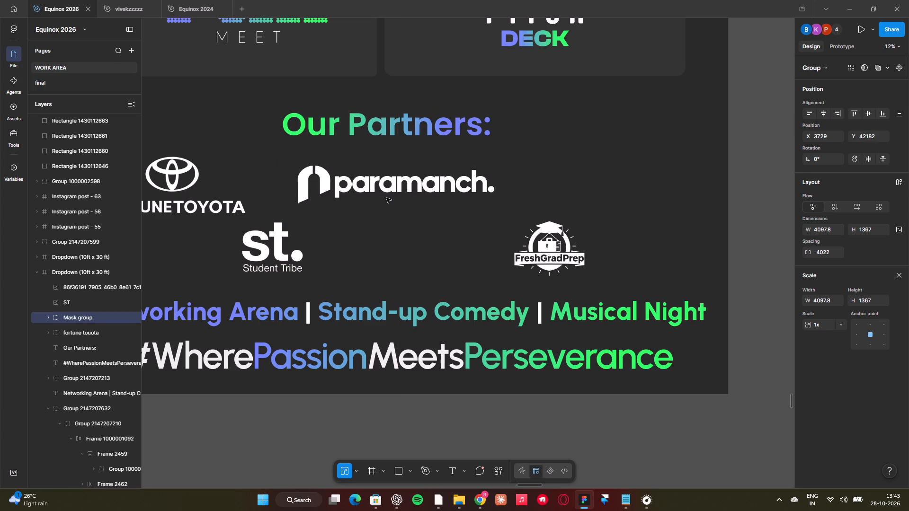
left_click_drag(386, 198, 386, 197)
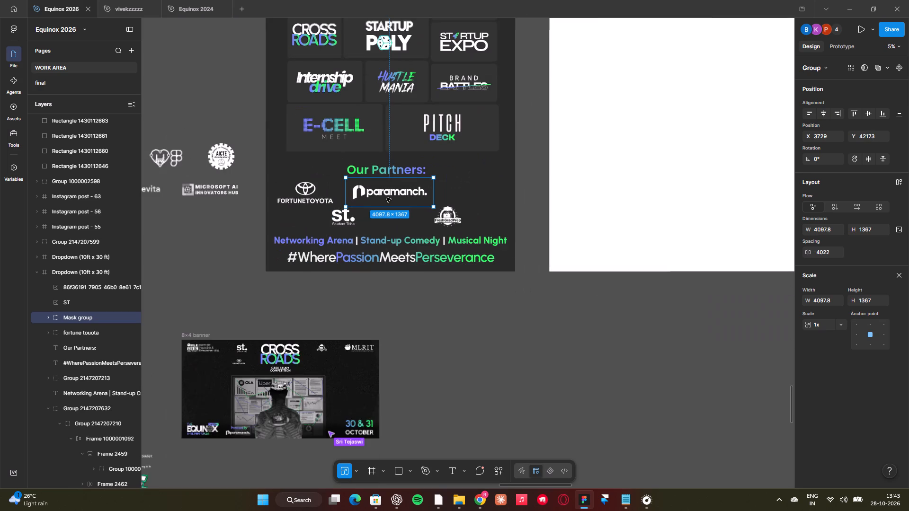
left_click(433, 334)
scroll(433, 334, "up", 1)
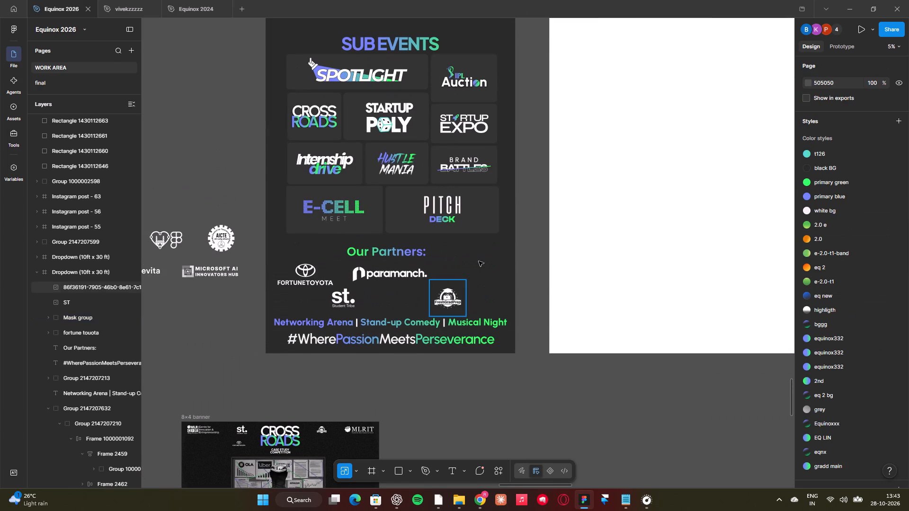
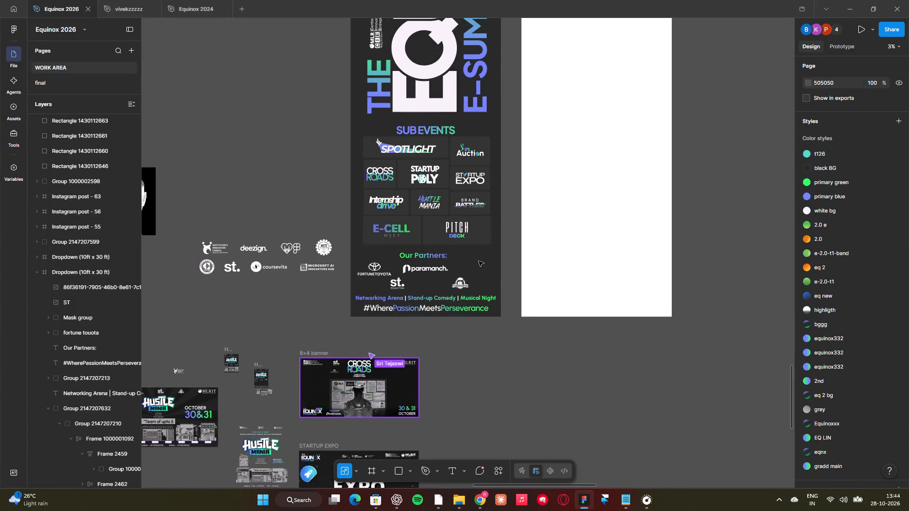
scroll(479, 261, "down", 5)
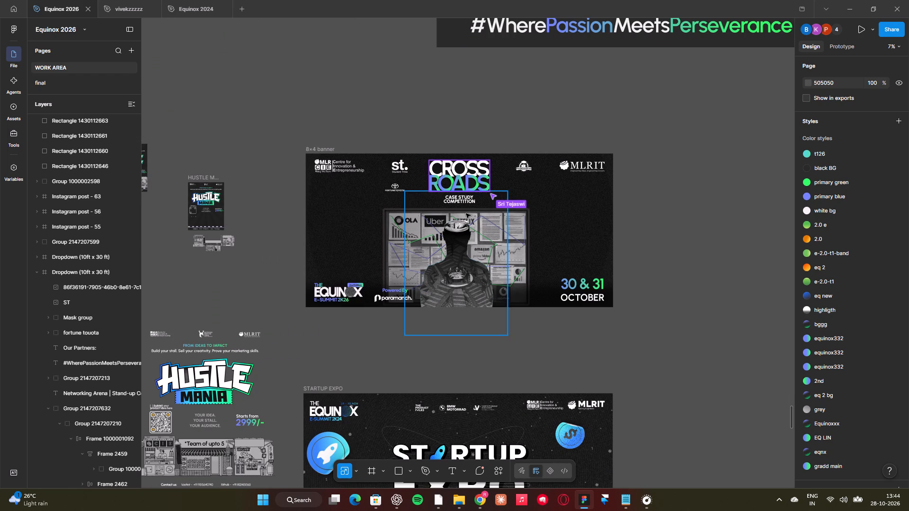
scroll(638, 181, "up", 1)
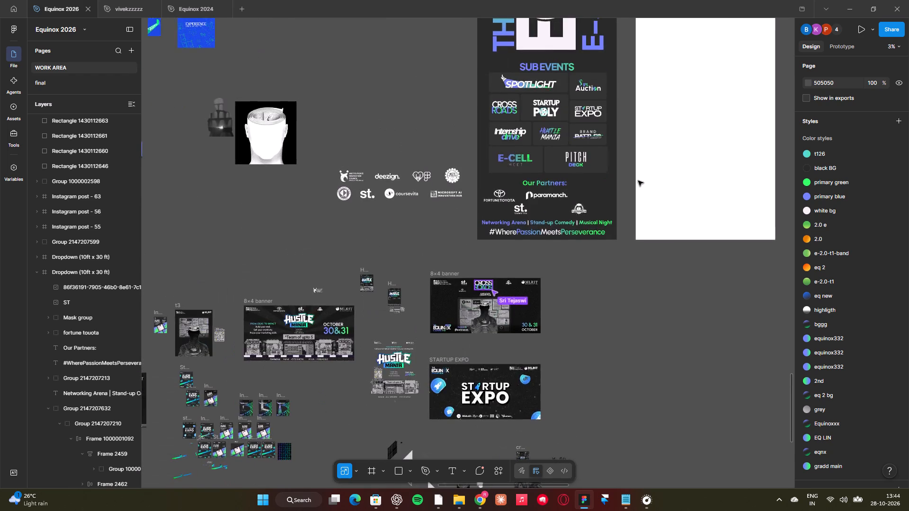
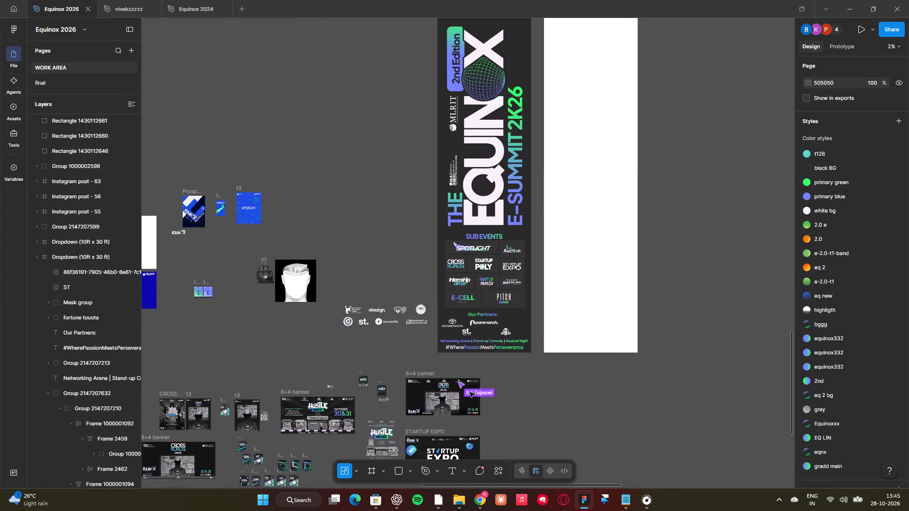
Nudge the "30 & 31 OCTOBER" date group up to Y 931 in the dropdown banner.
scroll(470, 392, "up", 5)
scroll(470, 392, "down", 1)
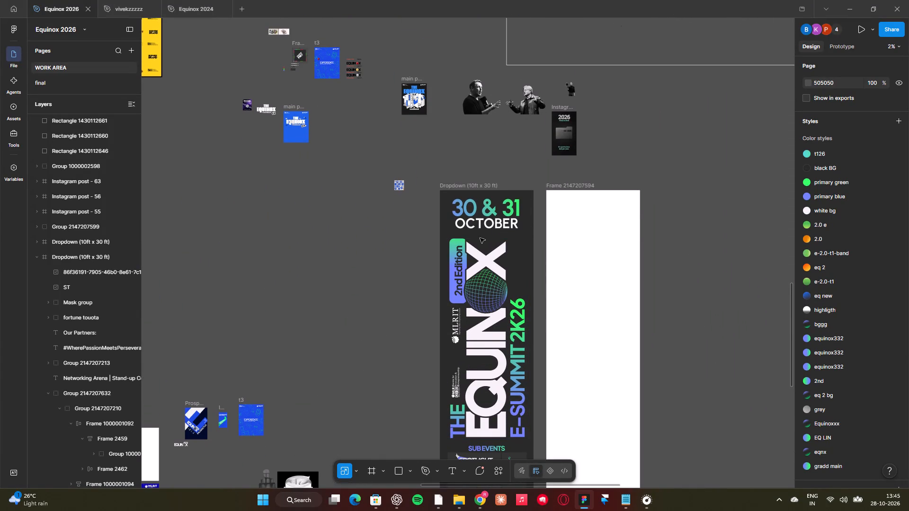
left_click(464, 198)
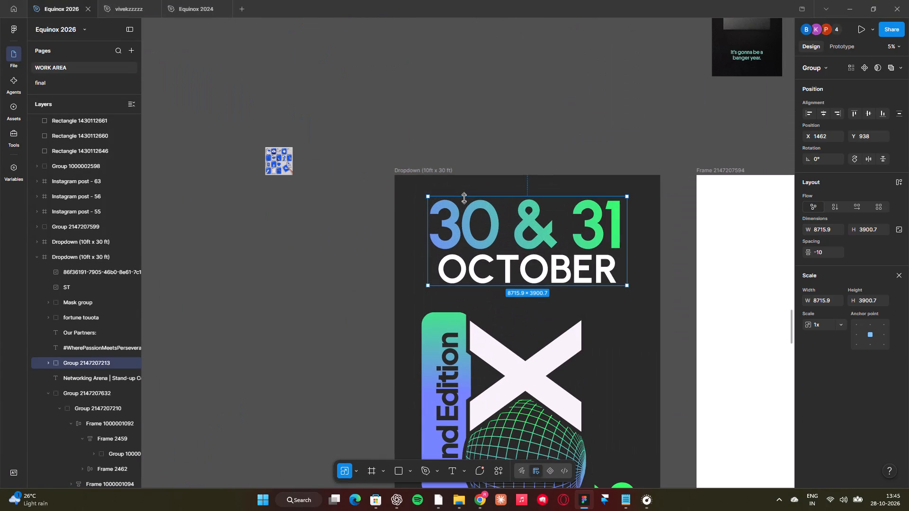
key("Up")
key("Up")
key("Up")
key("Up")
key("Up")
key("Up")
key("Up")
Nudge the large vertical EQUINOX title group up to about Y 5913, away from the SUB EVENTS section.
left_click(467, 322)
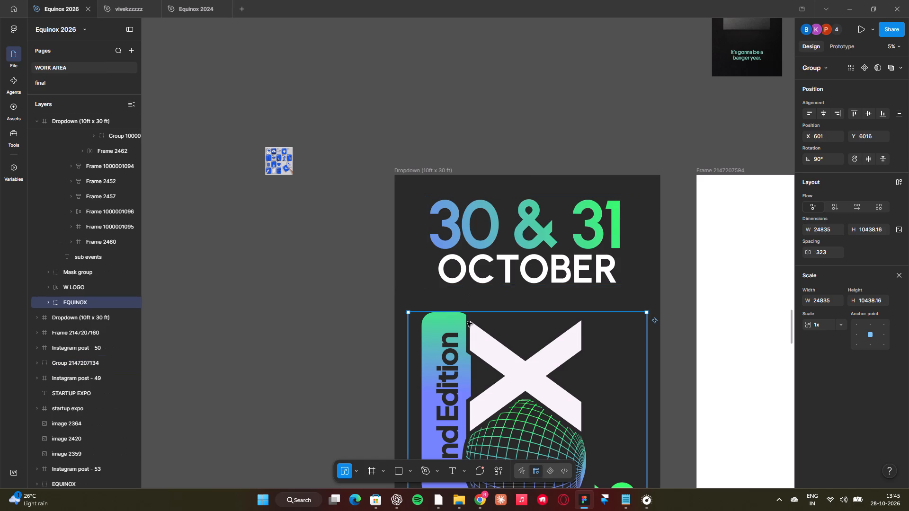
key("Up")
key("Up")
key("Up")
key("Up")
key("Up")
key("Up")
key("Up")
key("Up")
key("Up")
key("Up")
key("Up")
key("Up")
key("Up")
key("Up")
key("Up")
key("Up")
key("Up")
key("Up")
key("Up")
key("Up")
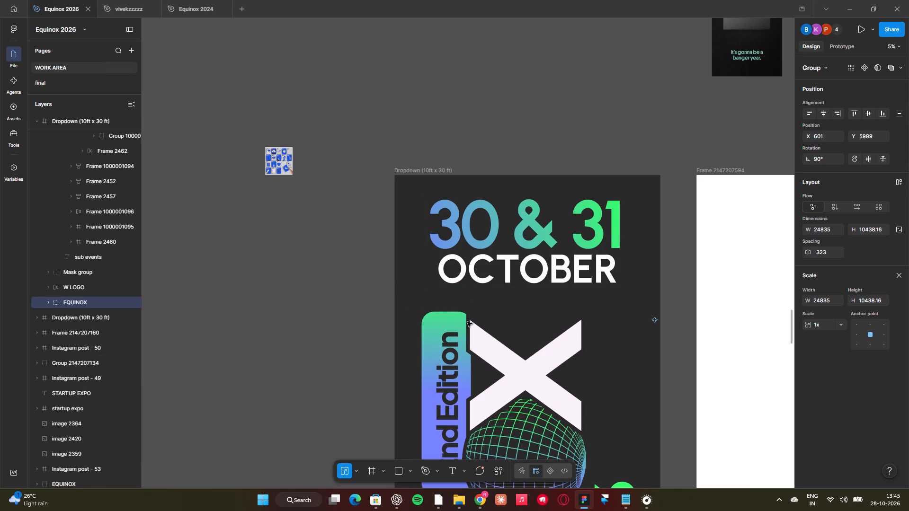
scroll(467, 322, "down", 4)
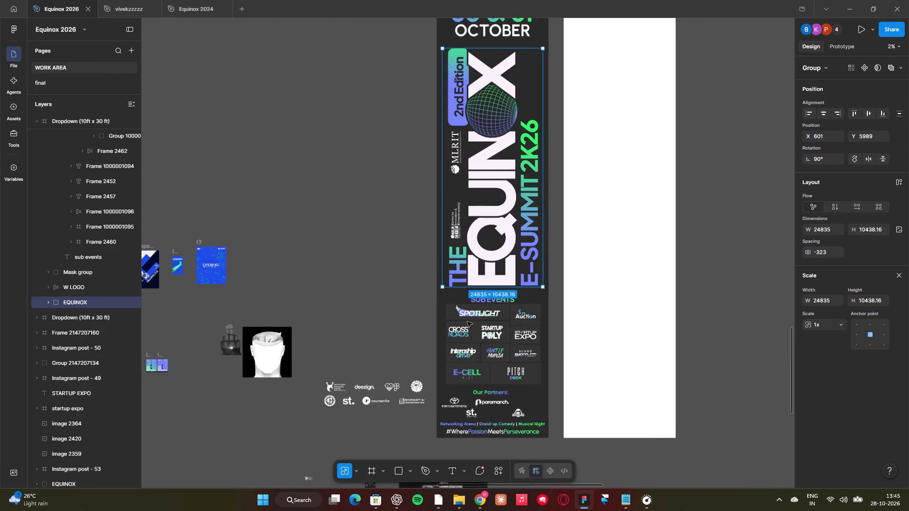
key("Up")
key("Up")
key("Up")
key("Up")
key("Up")
key("Up")
key("Up")
key("Up")
key("Up")
key("Up")
key("Up")
key("Up")
key("Up")
key("Up")
key("Up")
key("Up")
key("Up")
key("Up")
key("Up")
key("Up")
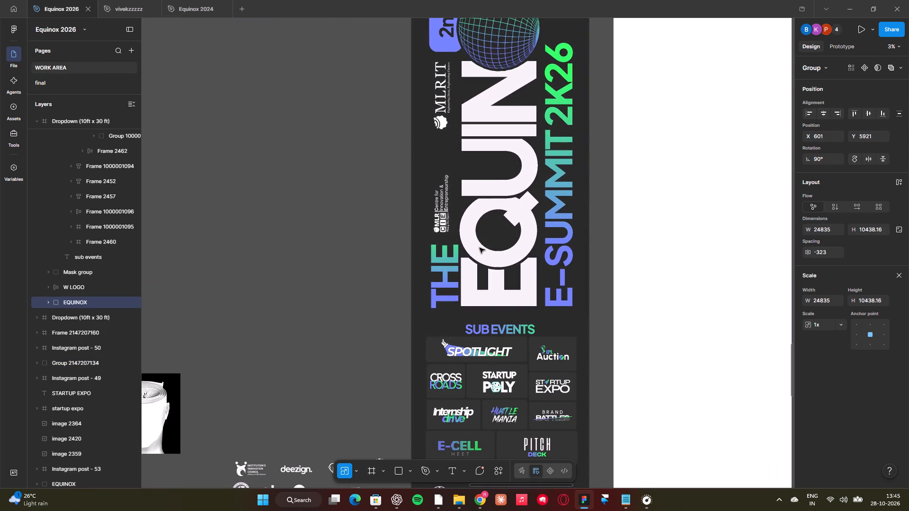
Enlarge the date group to about 8939 × 4001, centre it horizontally on the banner and raise it to Y 741.
scroll(480, 248, "up", 7)
scroll(480, 248, "down", 1)
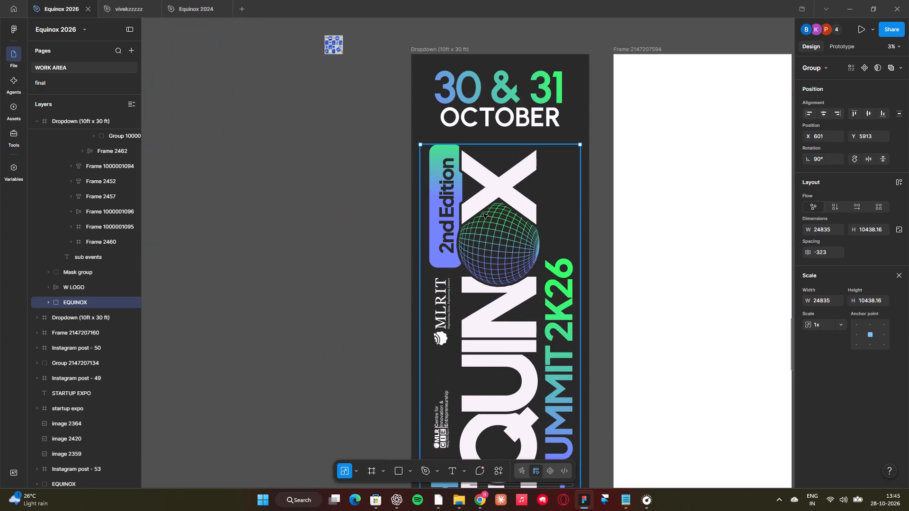
left_click(474, 113)
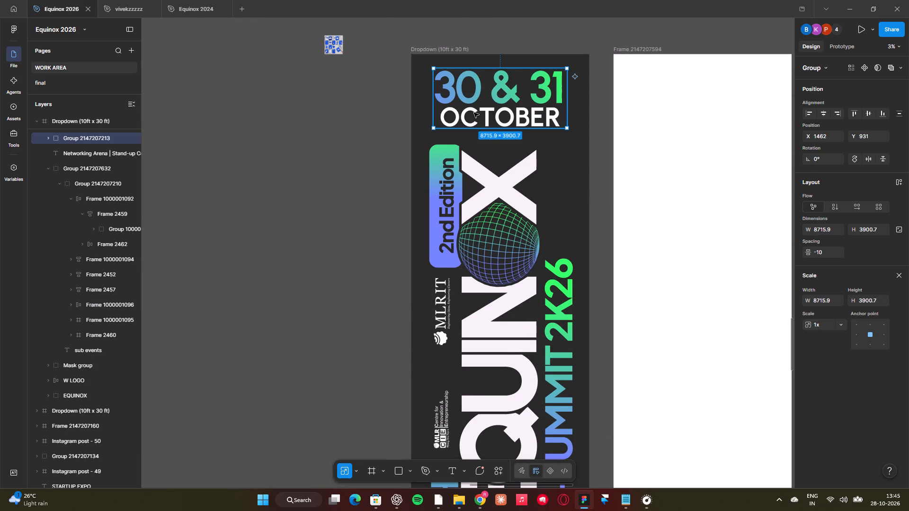
scroll(474, 113, "up", 1)
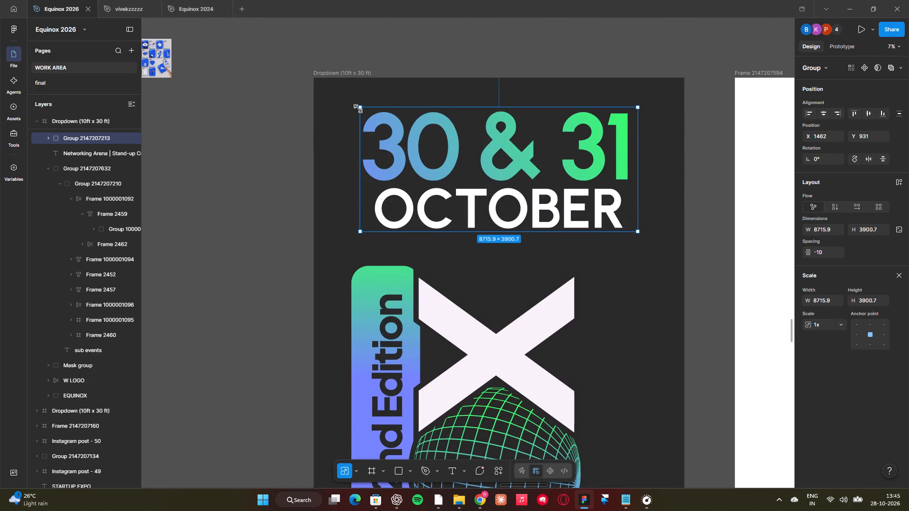
left_click_drag(358, 108, 356, 104)
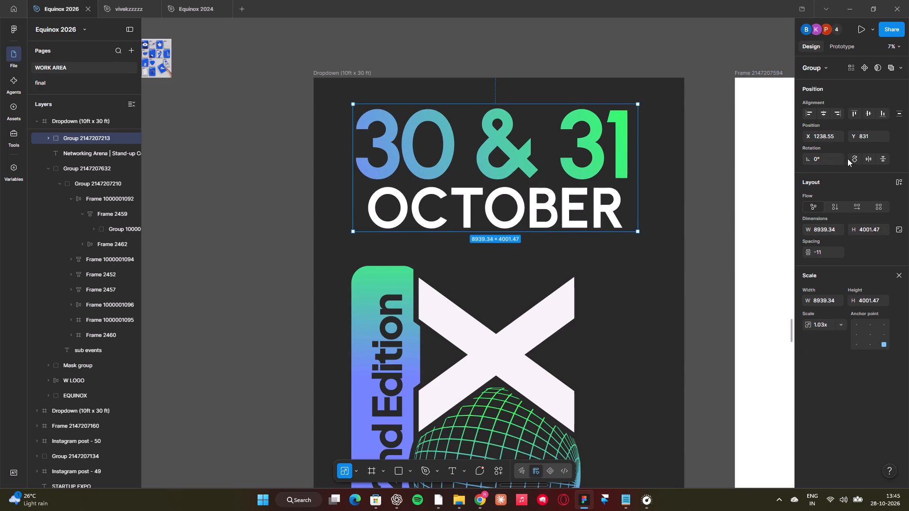
left_click(825, 110)
key("Up")
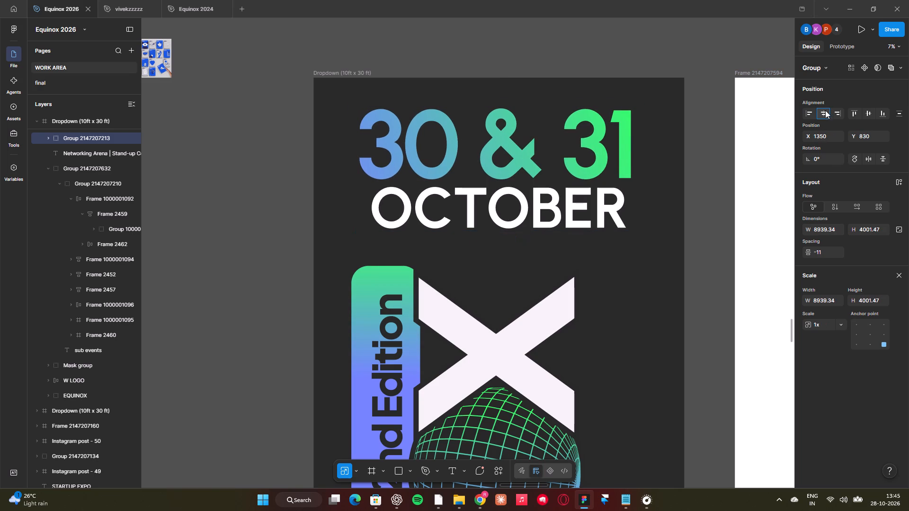
left_click(588, 187)
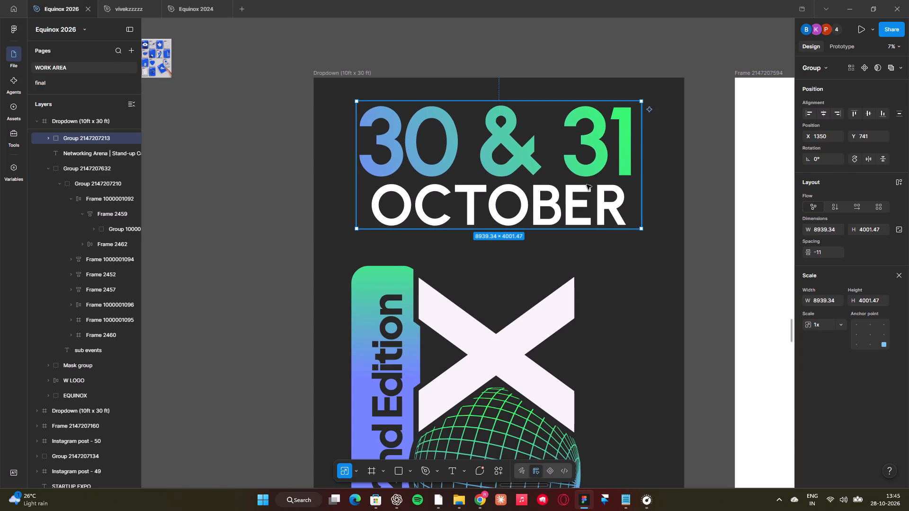
left_click(587, 185)
Move the EQUINOX title group up to about Y 5705, closer to the date group.
left_click(489, 369)
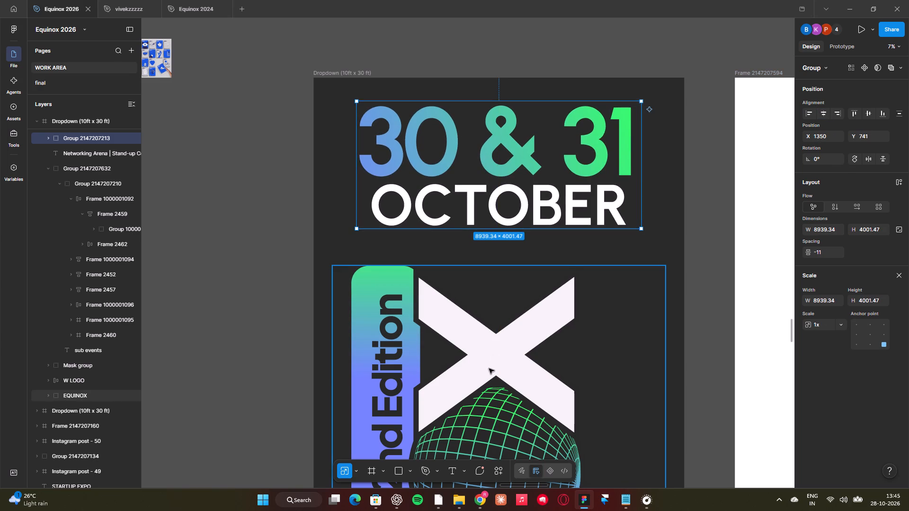
left_click_drag(489, 369, 489, 364)
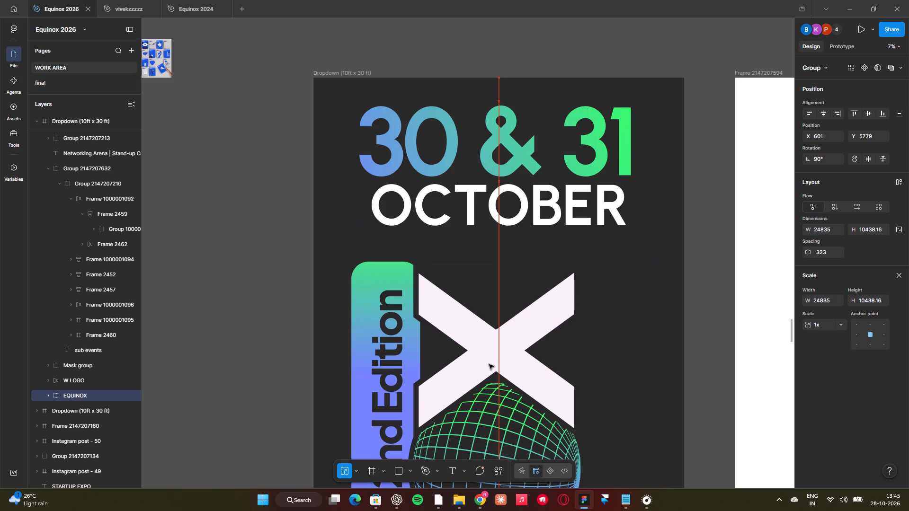
left_click_drag(489, 364, 490, 362)
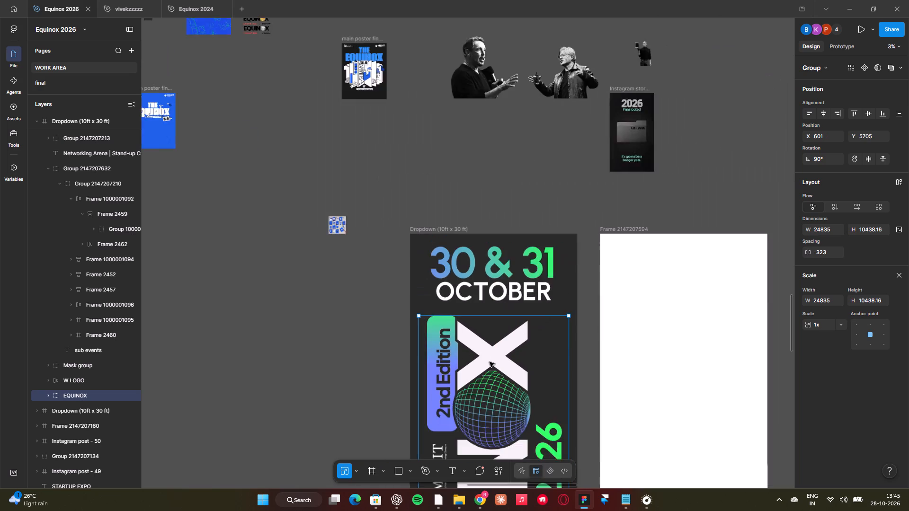
Move the SUB EVENTS group to about X 601, Y 31352, left-aligned with and closer to the EQUINOX title.
scroll(490, 362, "down", 6)
left_click(488, 342)
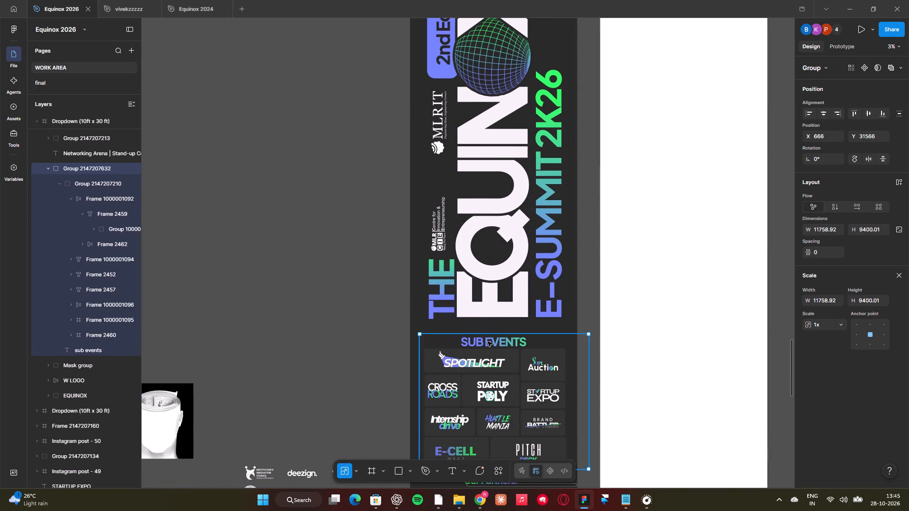
left_click(488, 350)
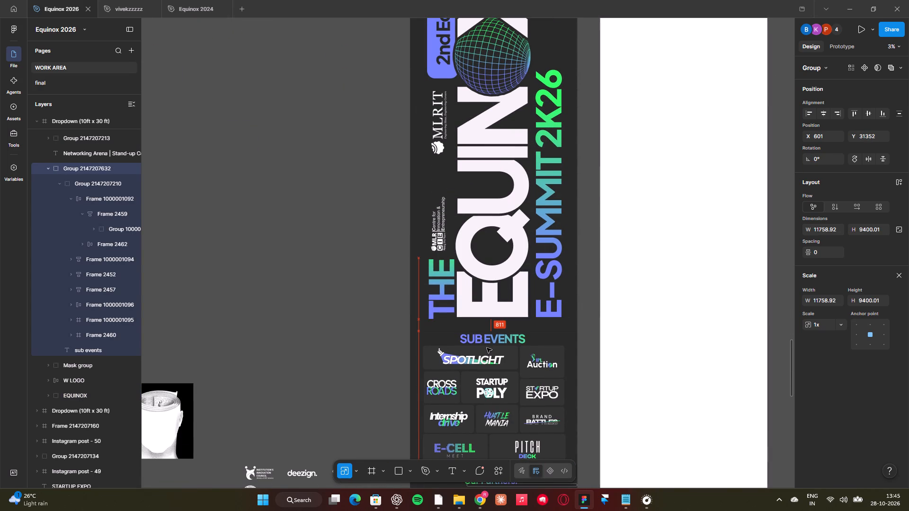
Lower the #WherePassionMeetsPerseverance line slightly towards the banner's bottom edge, centring it horizontally.
scroll(487, 348, "down", 2)
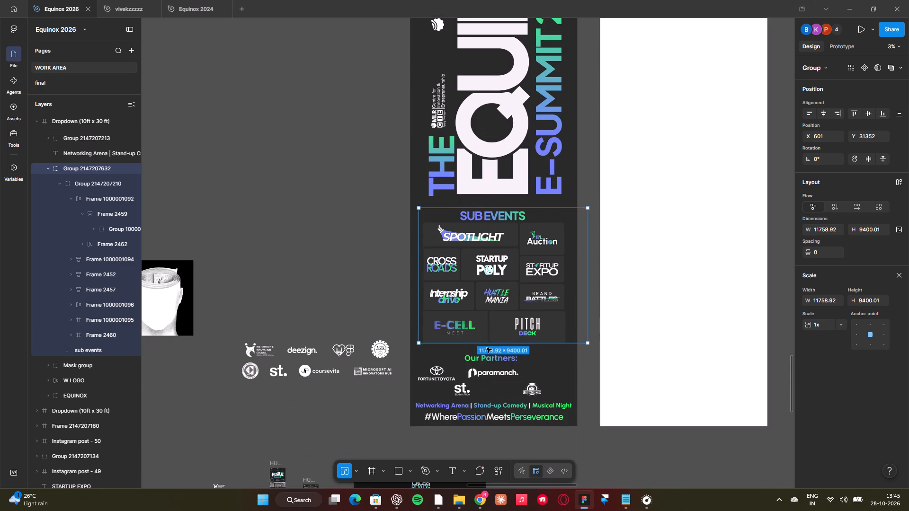
scroll(480, 356, "down", 1)
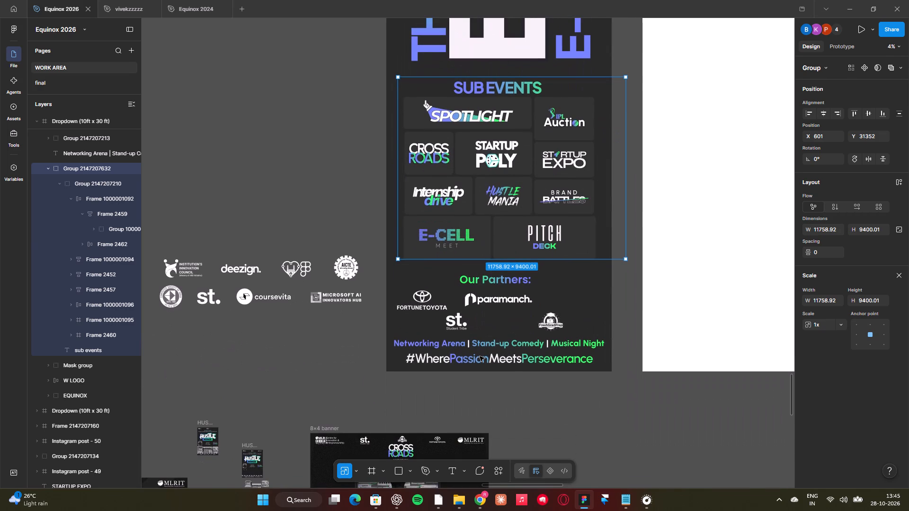
left_click(478, 361)
key("Down")
key("Down")
key("Down")
key("Down")
key("Down")
key("Down")
key("Down")
key("Down")
key("Down")
key("Down")
key("Down")
key("Down")
key("Down")
key("Down")
key("Down")
key("Down")
key("Down")
key("Down")
key("Down")
key("Down")
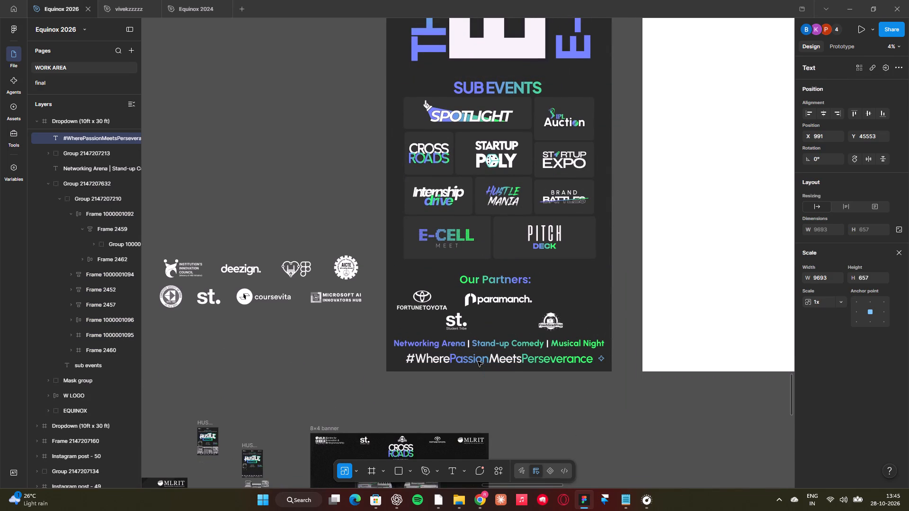
left_click_drag(477, 360, 478, 362)
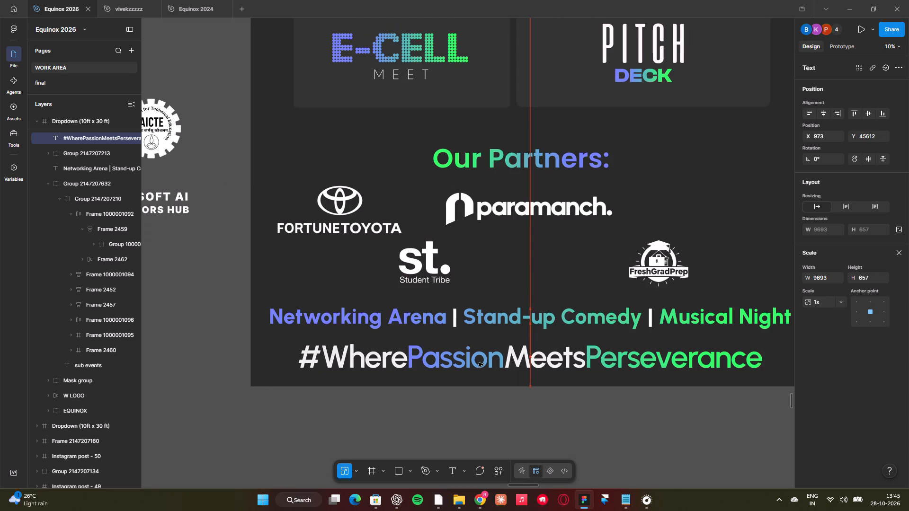
left_click_drag(478, 362, 478, 364)
Move the "Networking Arena | Stand-up Comedy | Musical Night" line down to about Y 45086, closer to the hashtag.
left_click_drag(470, 320, 470, 327)
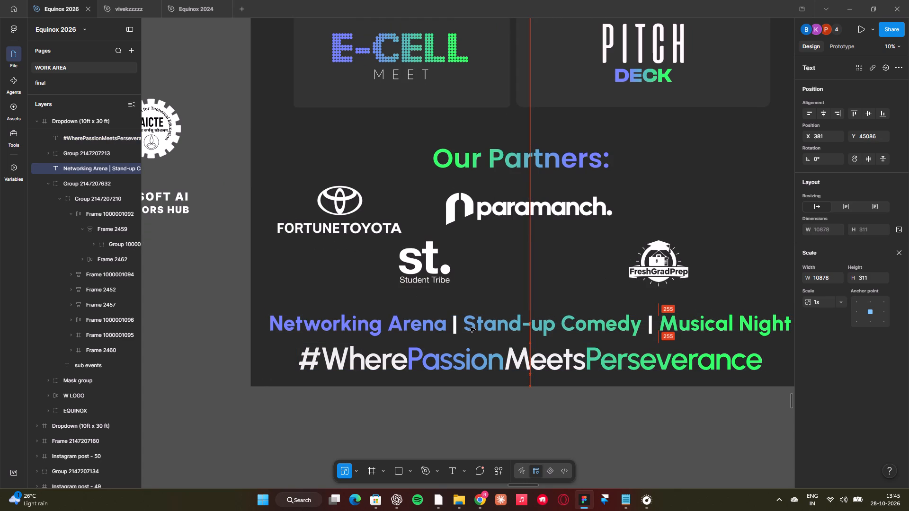
left_click_drag(470, 327, 470, 329)
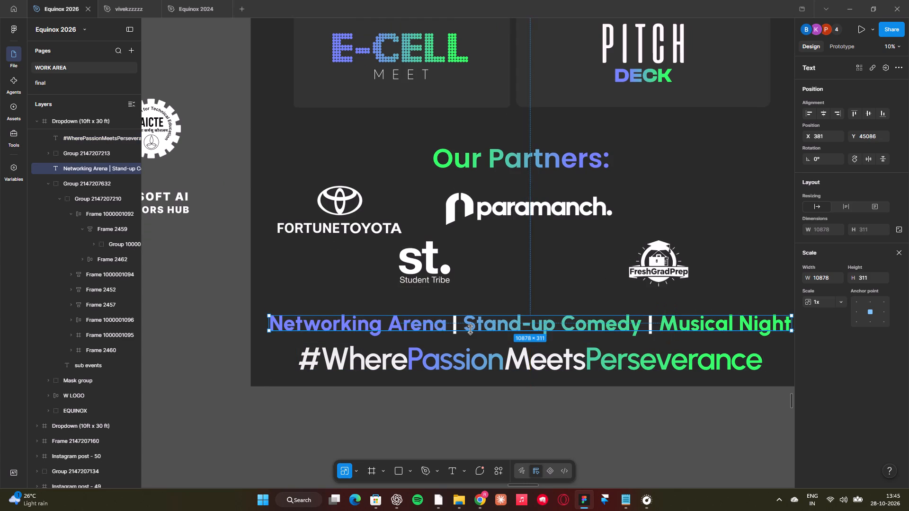
left_click(496, 382)
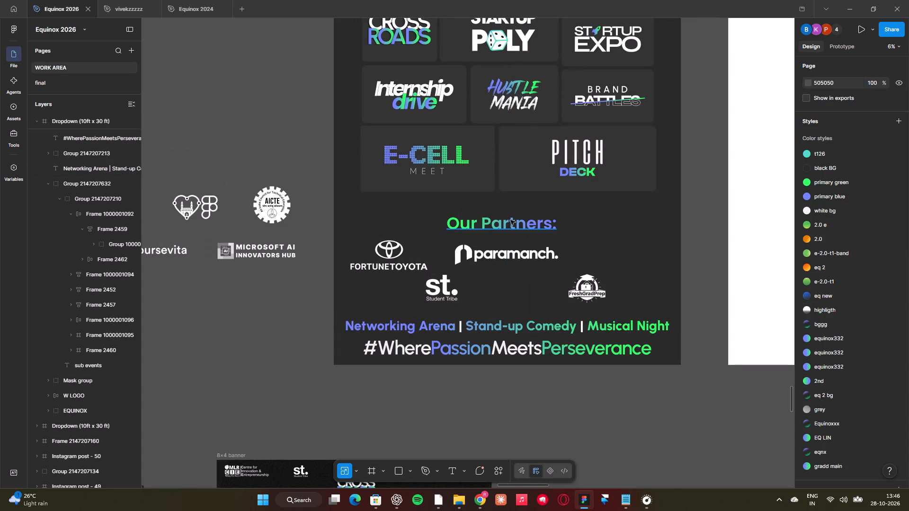
Raise the "Our Partners:" heading slightly to Y 41479.
left_click(510, 219)
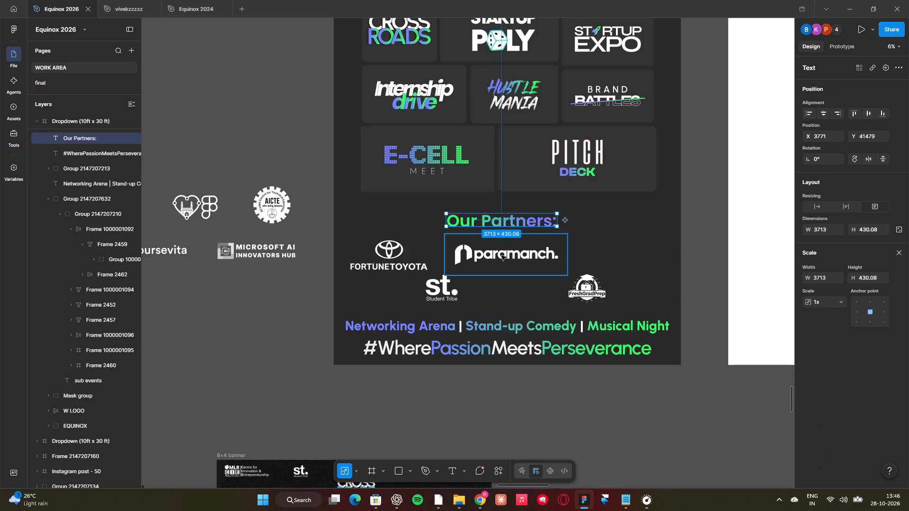
Bring the FreshGradPrep and Student Tribe logos closer together beneath the paramanch logo, placing Student Tribe at about X 3646, Y 43406.
left_click_drag(612, 298, 574, 297)
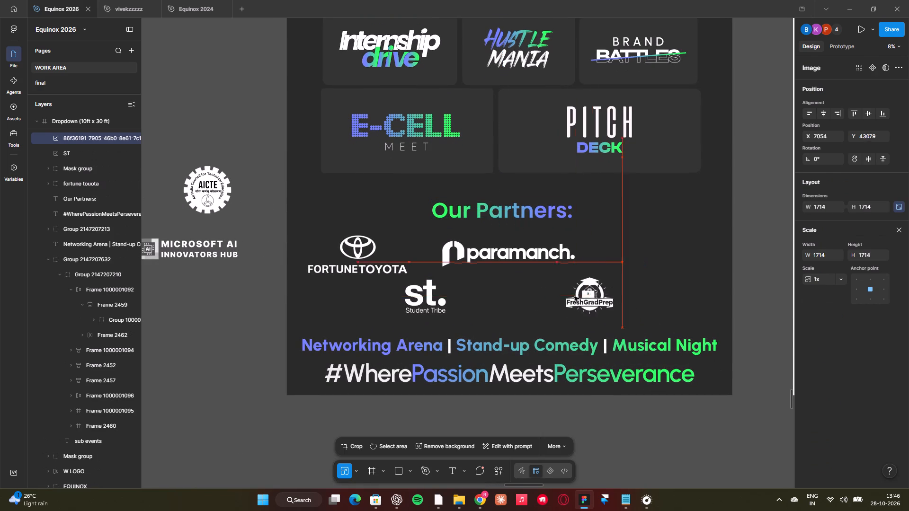
left_click_drag(574, 297, 561, 297)
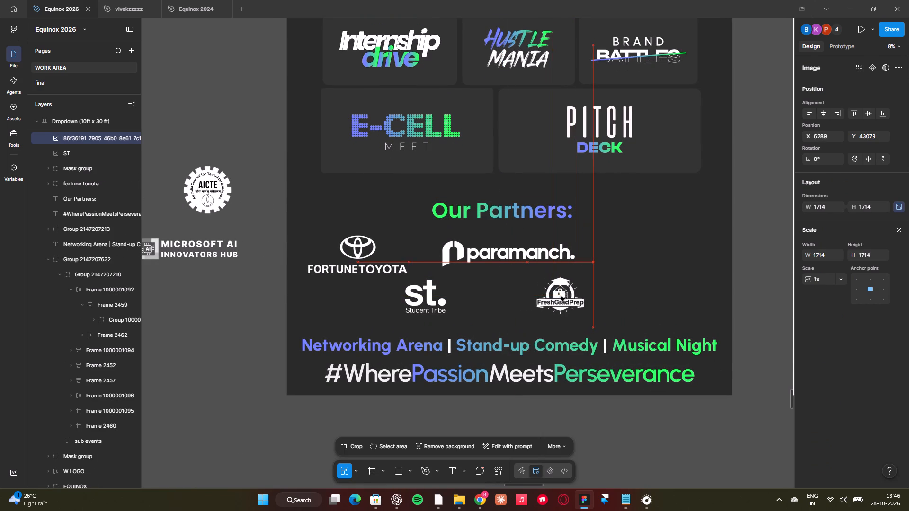
left_click_drag(561, 297, 560, 295)
left_click_drag(419, 298, 442, 298)
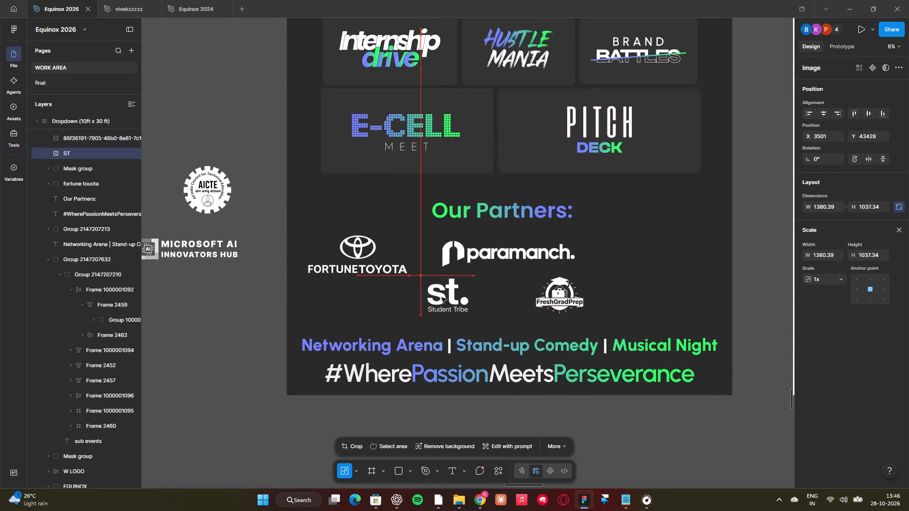
left_click_drag(442, 298, 446, 295)
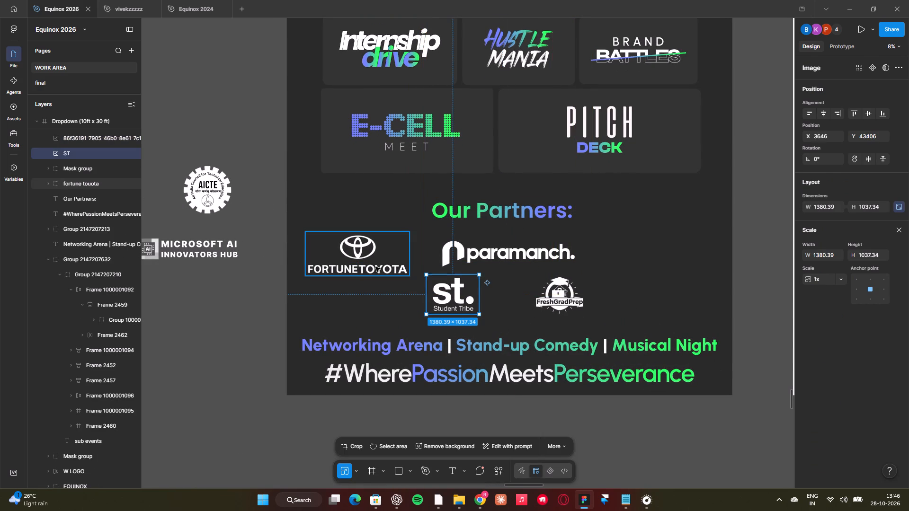
Move the Fortune Toyota logo slightly up and right, closer to the paramanch logo.
left_click_drag(374, 265, 382, 260)
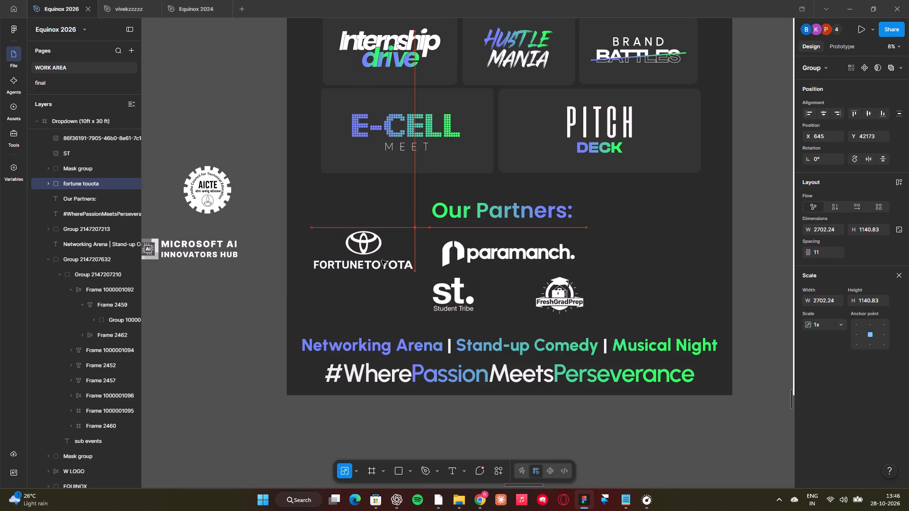
left_click_drag(382, 260, 382, 261)
Move the paramanch logo to about X 3646, Y 42039, left-aligned with the Student Tribe logo frame, and clear the selection.
left_click(476, 255)
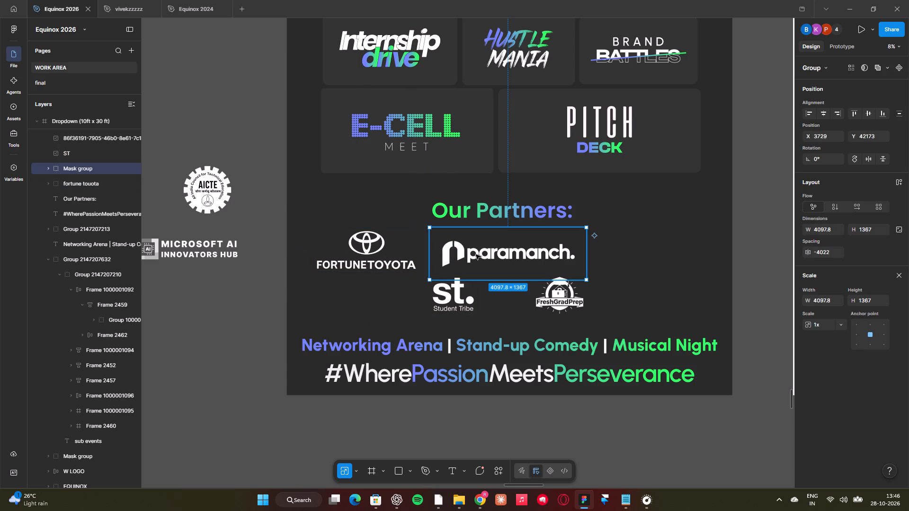
key("Up")
key("Up")
key("Up")
key("Up")
key("Up")
key("Up")
key("Up")
key("Up")
key("Up")
key("Up")
key("Up")
key("Up")
key("Up")
key("Up")
key("Up")
key("Up")
key("Up")
key("Up")
key("Up")
key("Up")
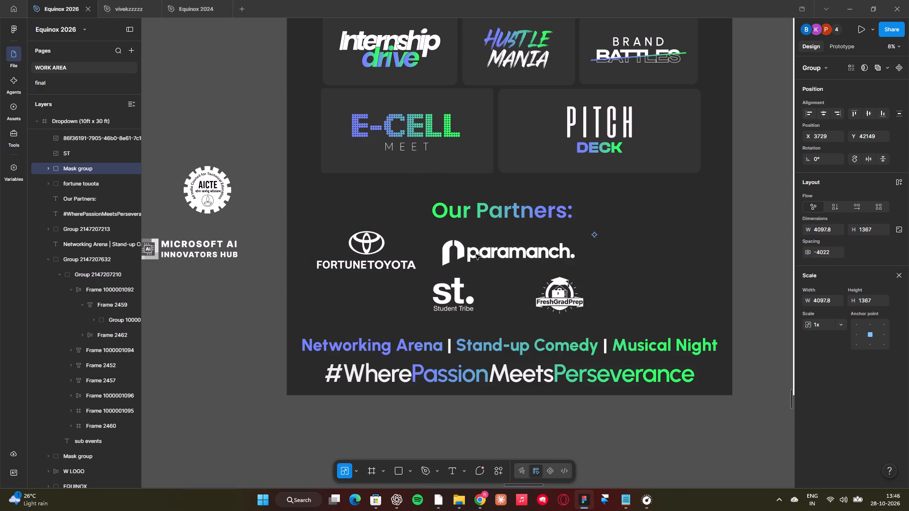
right_click(481, 254)
left_click(480, 253)
left_click(480, 253)
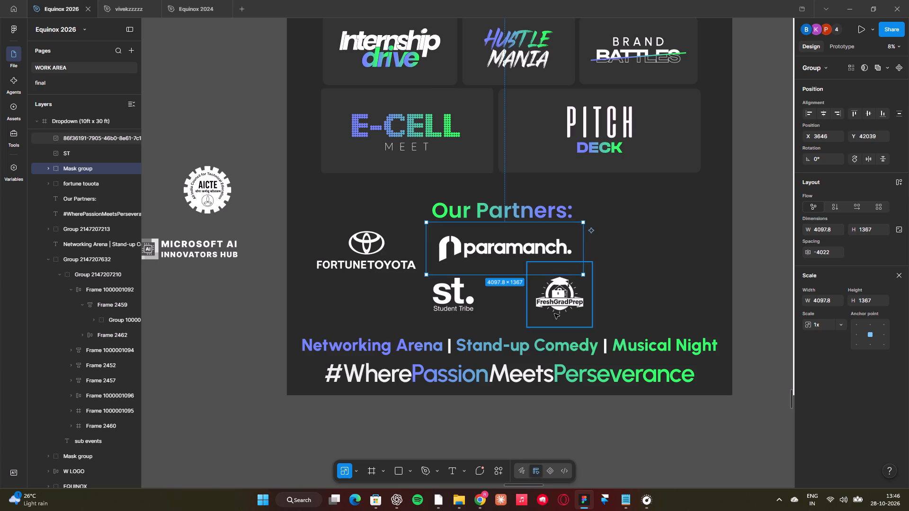
left_click(748, 280)
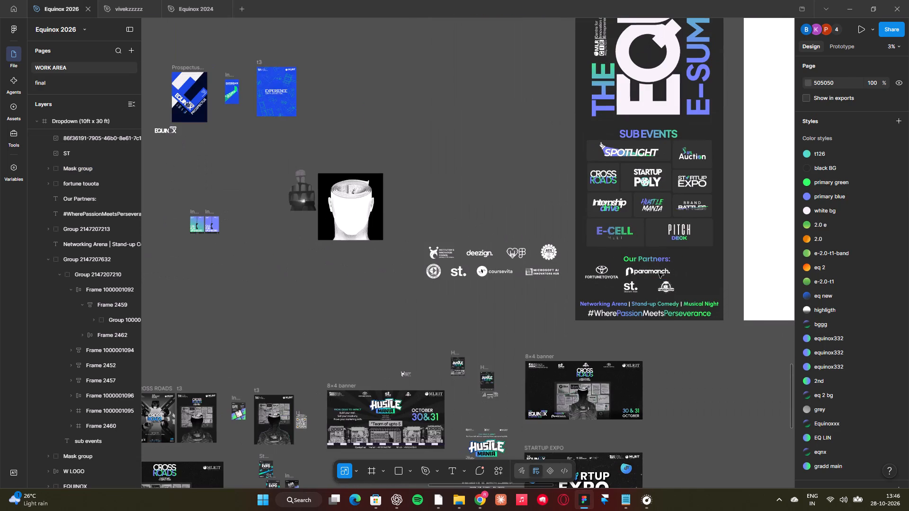
scroll(659, 273, "left", 3)
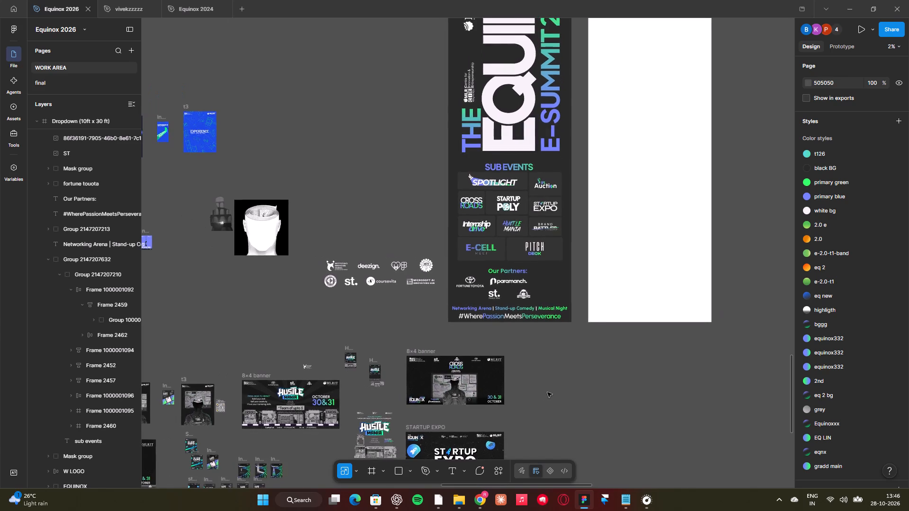
Scale the "#WherePassionMeetsPerseverance" line down to about 9313 × 631 and centre it horizontally in the banner.
scroll(547, 392, "up", 2)
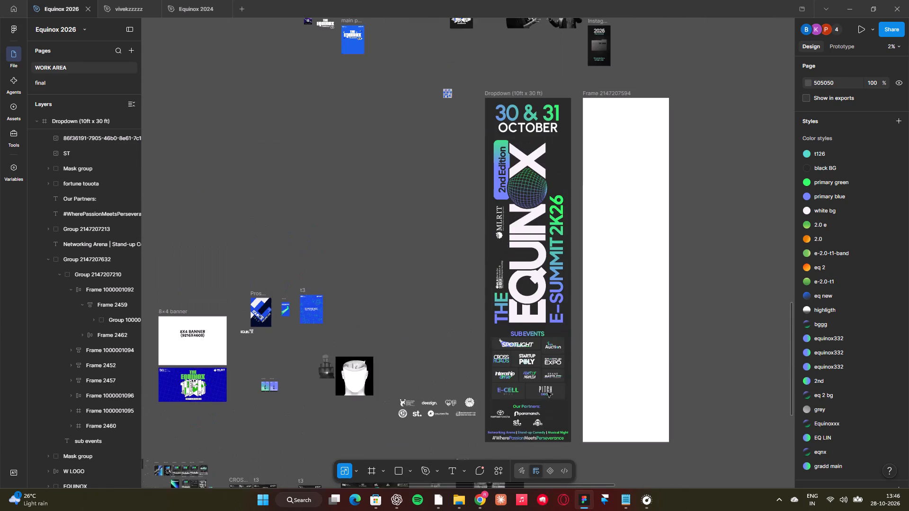
scroll(547, 392, "up", 1)
left_click(494, 97)
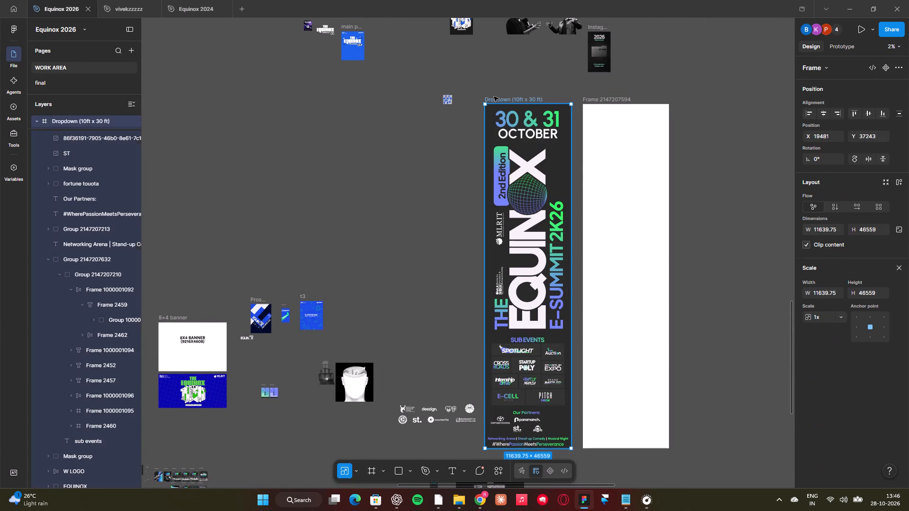
left_click(901, 269)
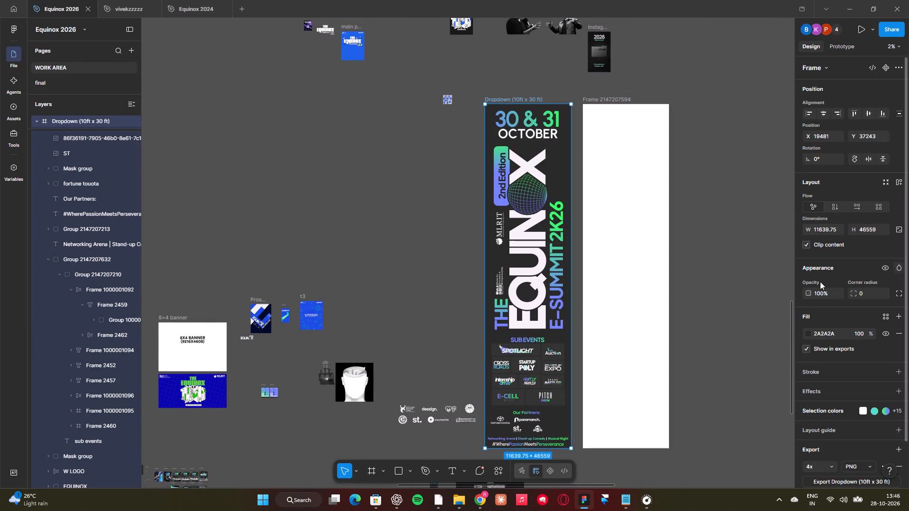
scroll(787, 289, "down", 1)
scroll(624, 332, "down", 2)
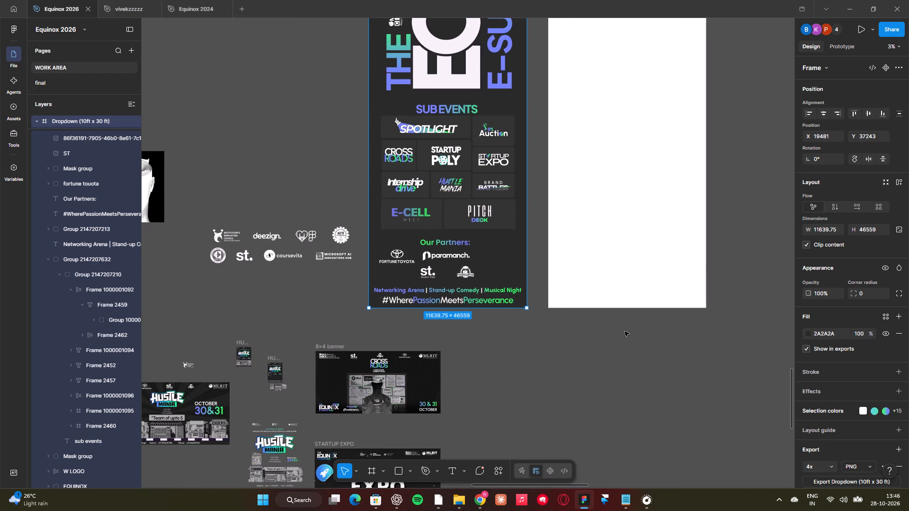
left_click(453, 301)
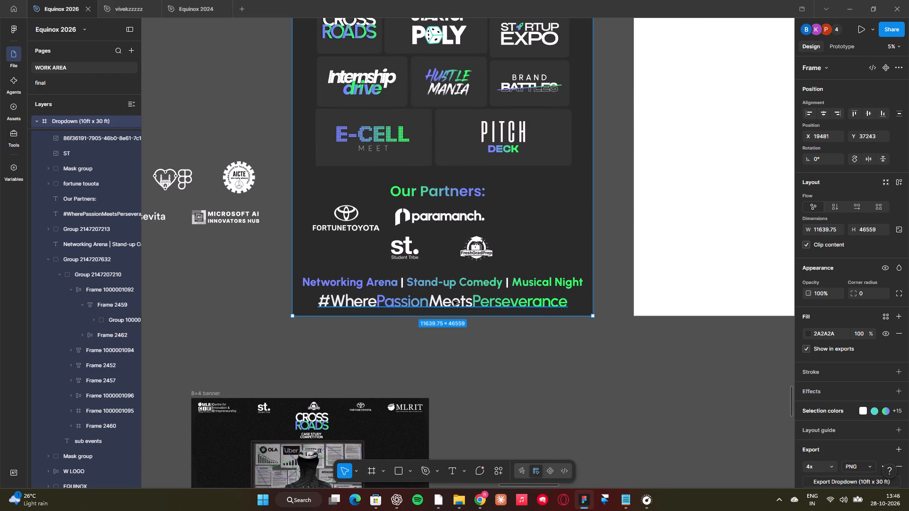
key("k")
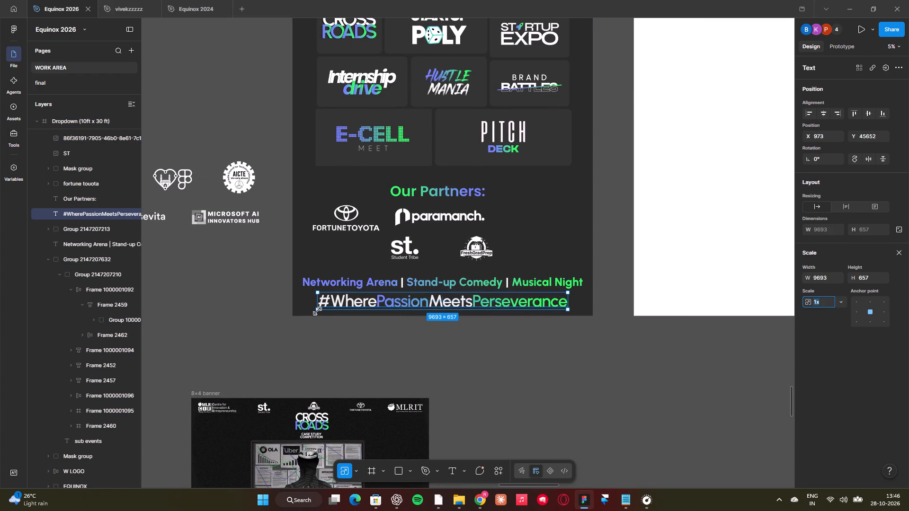
left_click_drag(317, 311, 325, 304)
left_click(821, 115)
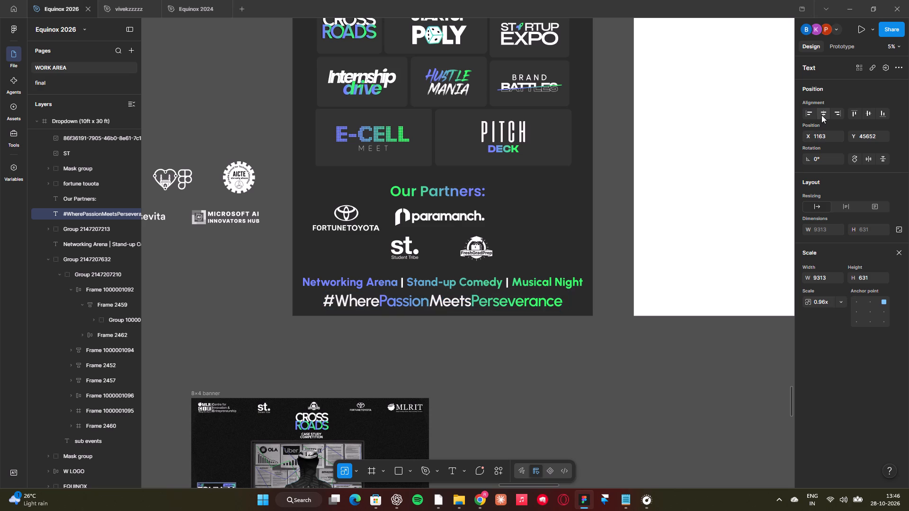
Move the hashtag line down to about Y 45756, closer to the banner's bottom edge.
key("Down")
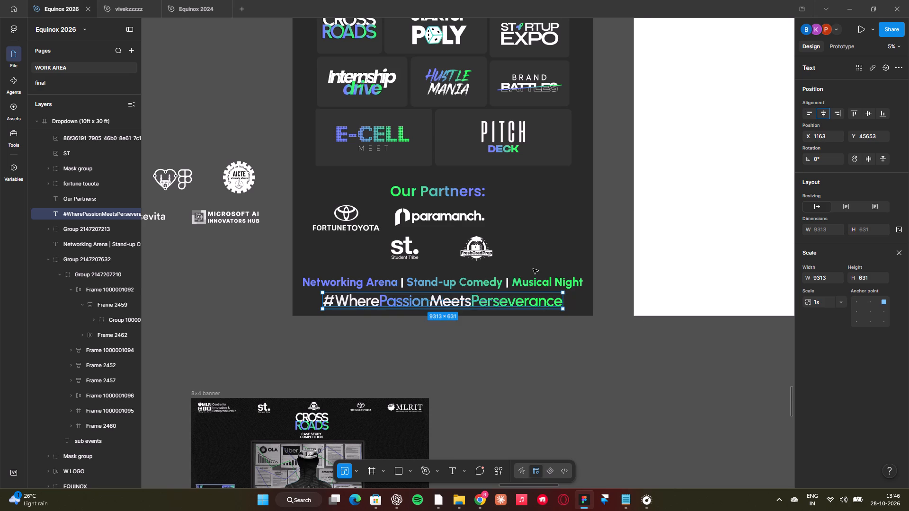
left_click_drag(425, 335, 425, 336)
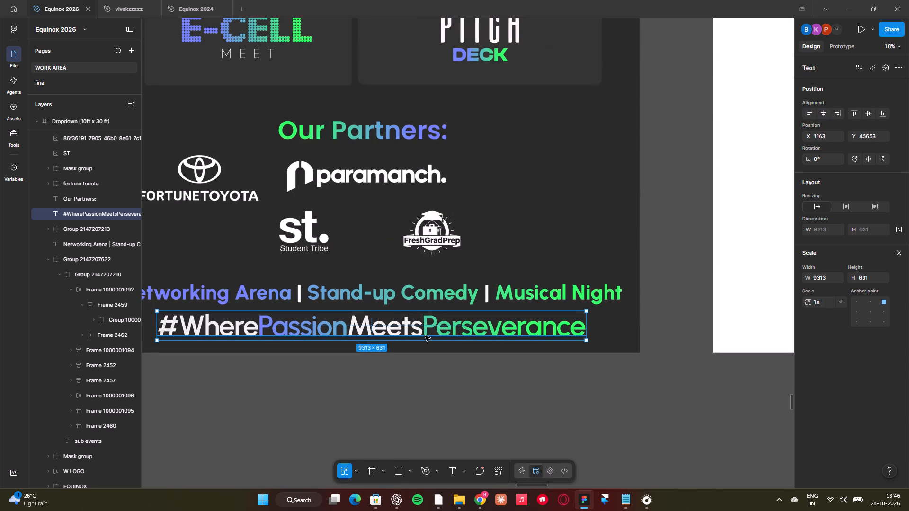
left_click_drag(425, 336, 425, 339)
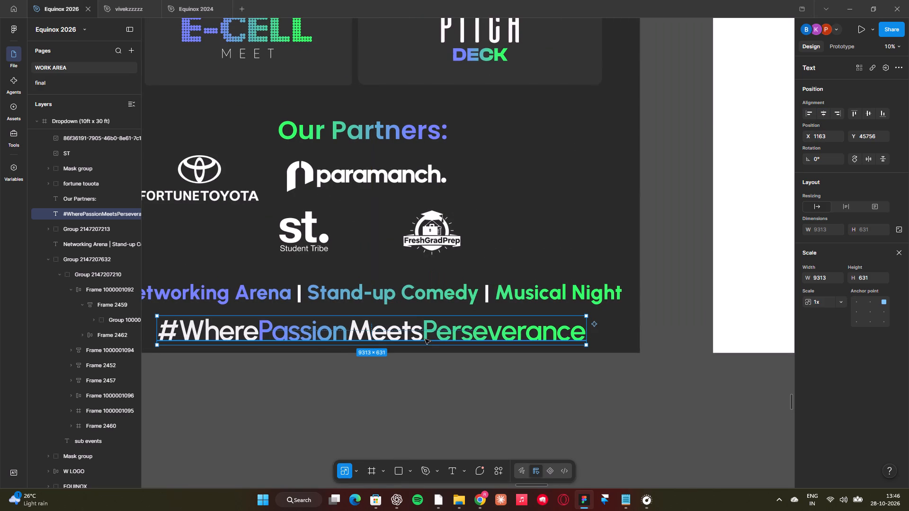
Move the "Networking Arena | Stand-up Comedy | Musical Night" line down to about Y 45230 and clear the selection.
left_click(407, 296)
left_click_drag(407, 296, 406, 300)
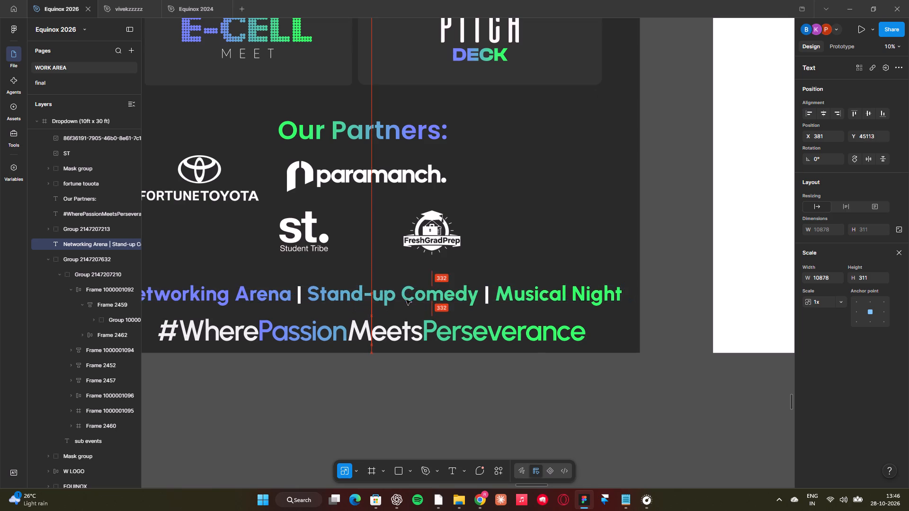
left_click_drag(406, 300, 406, 303)
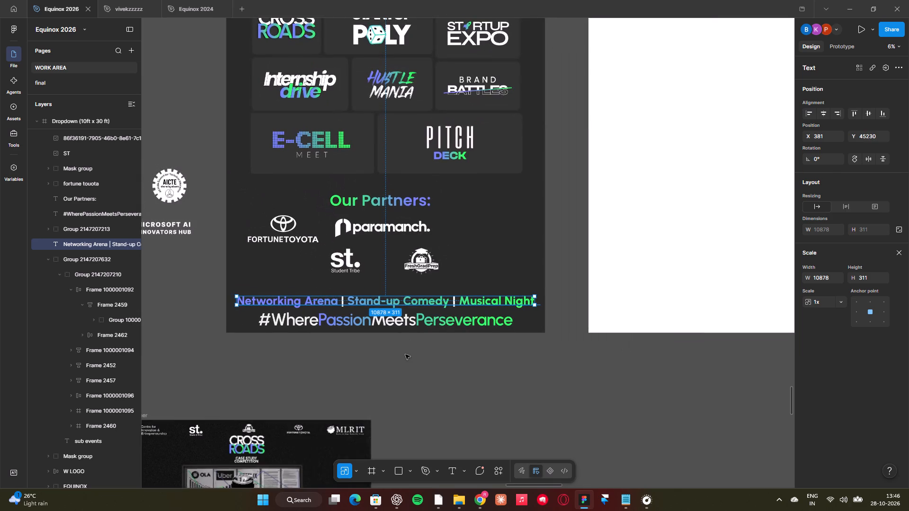
left_click(405, 356)
Raise the hashtag line to about Y 45712, keeping it horizontally centred, and clear the selection.
scroll(405, 356, "up", 1)
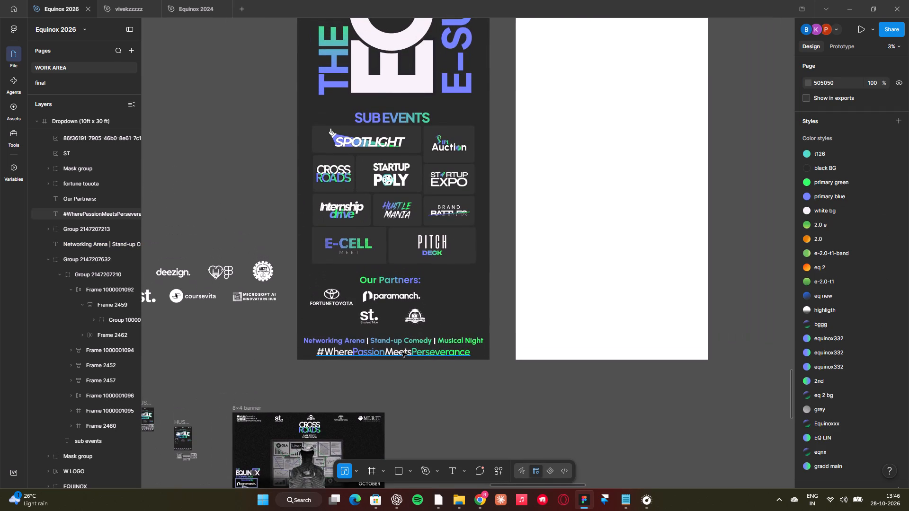
left_click(402, 352)
key("Up")
key("Up")
key("Up")
key("Up")
key("Up")
key("Up")
key("Up")
key("Up")
key("Up")
key("Up")
key("Up")
key("Up")
key("Up")
key("Up")
key("Up")
key("Up")
key("Up")
key("Up")
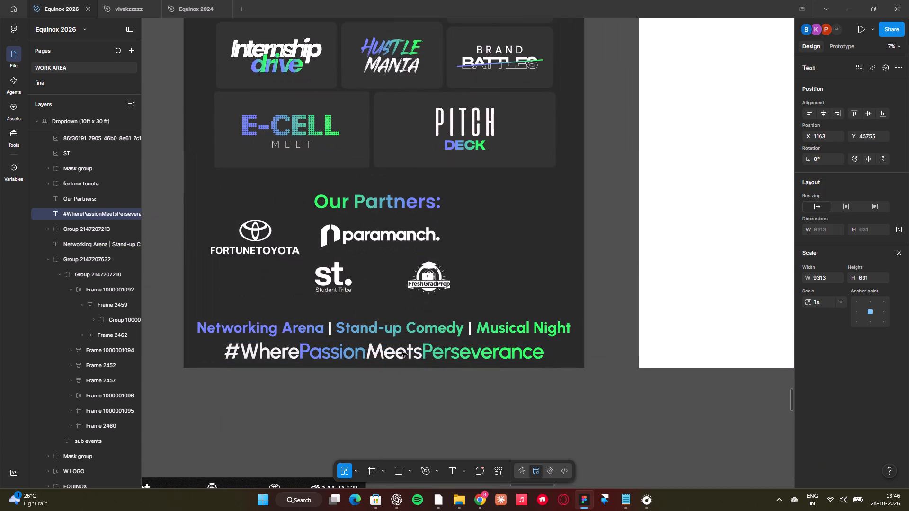
key("Up")
key("Up")
key("Up")
key("Up")
key("Up")
key("Up")
key("Up")
key("Up")
key("Up")
key("Up")
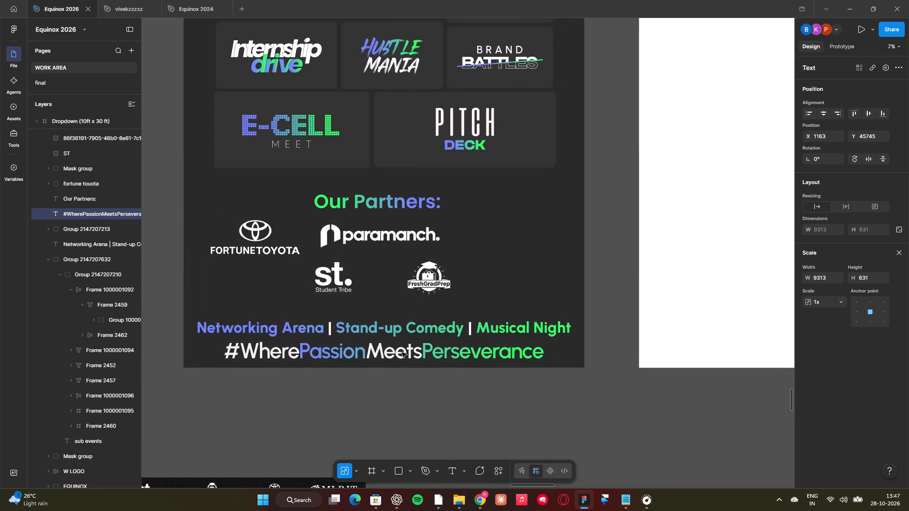
key("Up")
key("Up")
key("Up")
key("Up")
key("Up")
key("Up")
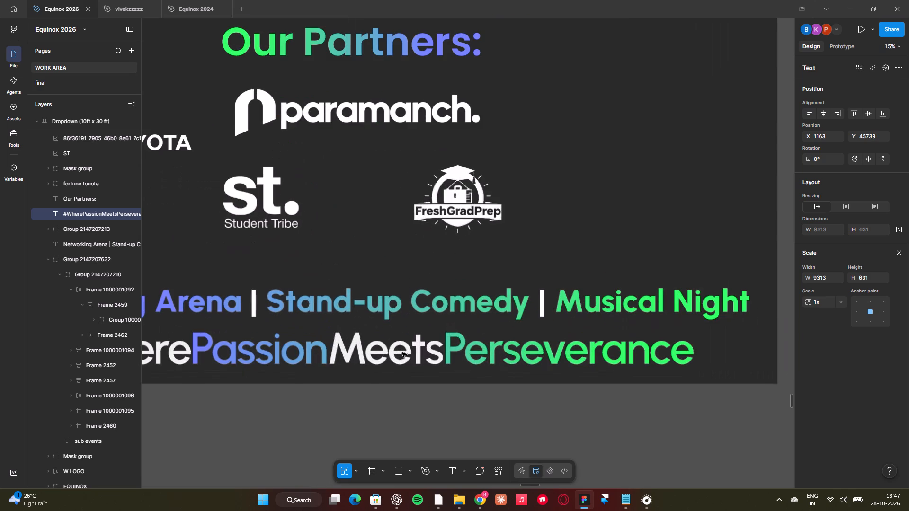
left_click(401, 359)
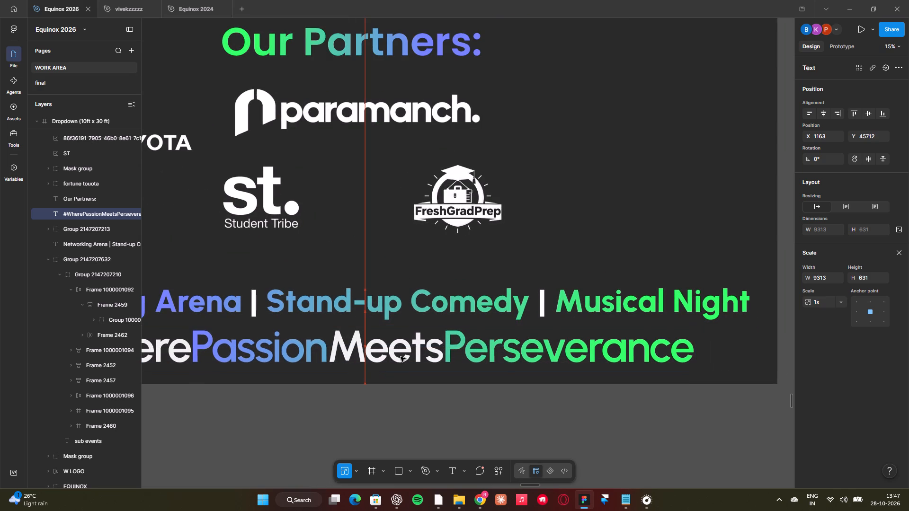
left_click(398, 418)
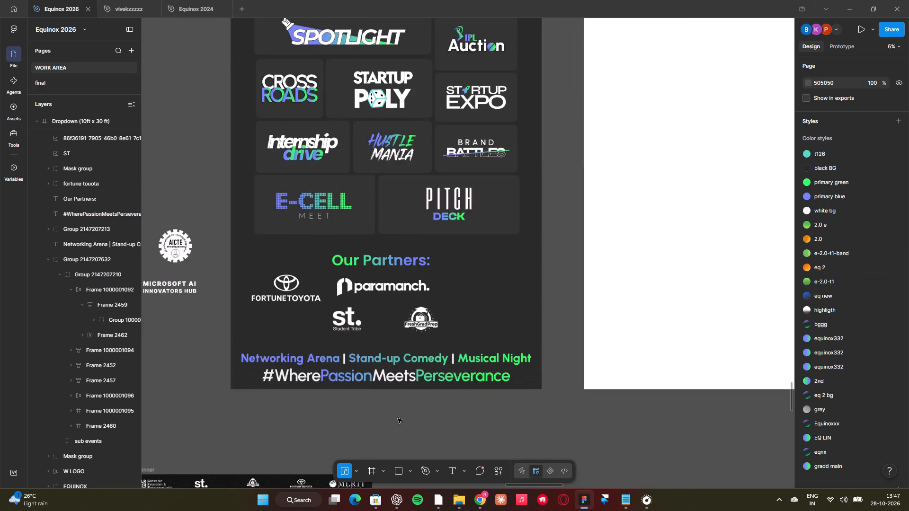
Nudge the "Networking Arena | Stand-up Comedy | Musical Night" line up to Y 45221.
left_click(383, 373)
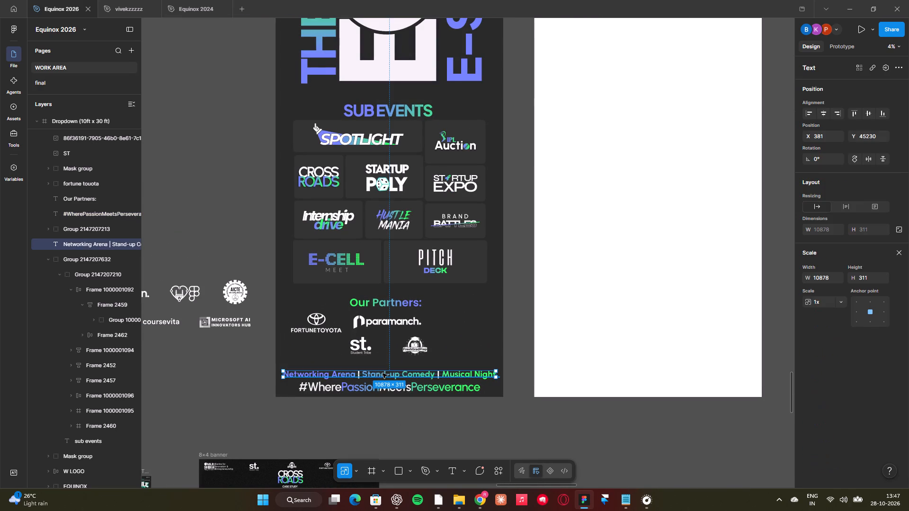
key("Up")
key("Up")
key("Up")
key("Up")
key("Up")
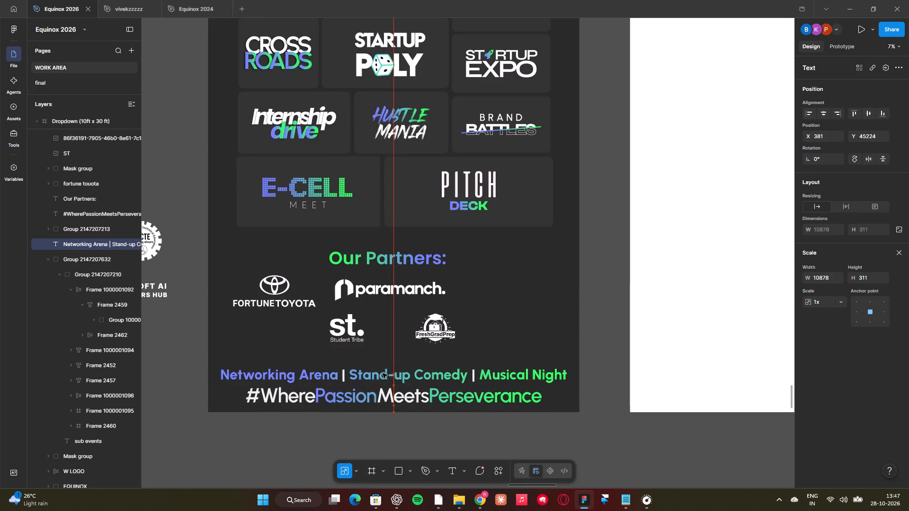
key("Up")
key("Up")
key("Up")
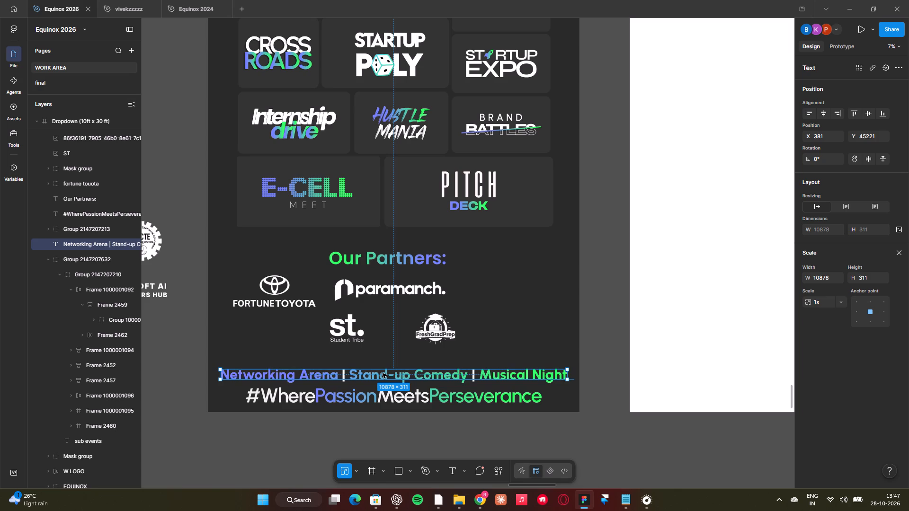
Pull one line out of the "INNOVATE COURAGE EMPOWER" text block near the Spotlight designs, placing it at about X 101898, Y 103969.
scroll(383, 373, "left", 2)
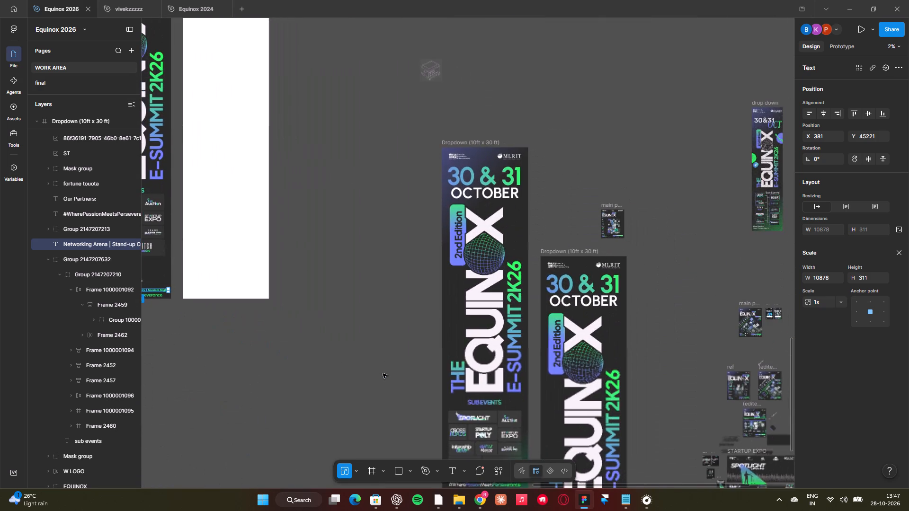
scroll(383, 373, "left", 8)
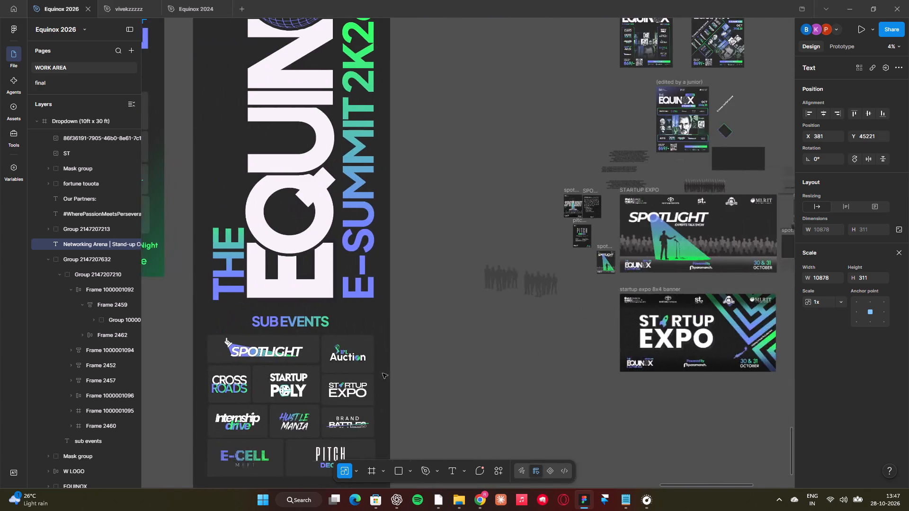
scroll(383, 373, "up", 5)
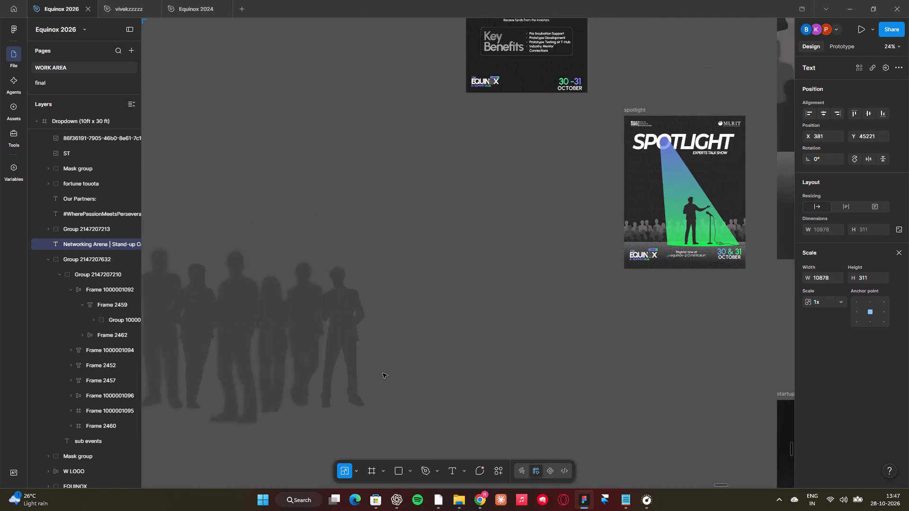
scroll(383, 373, "up", 4)
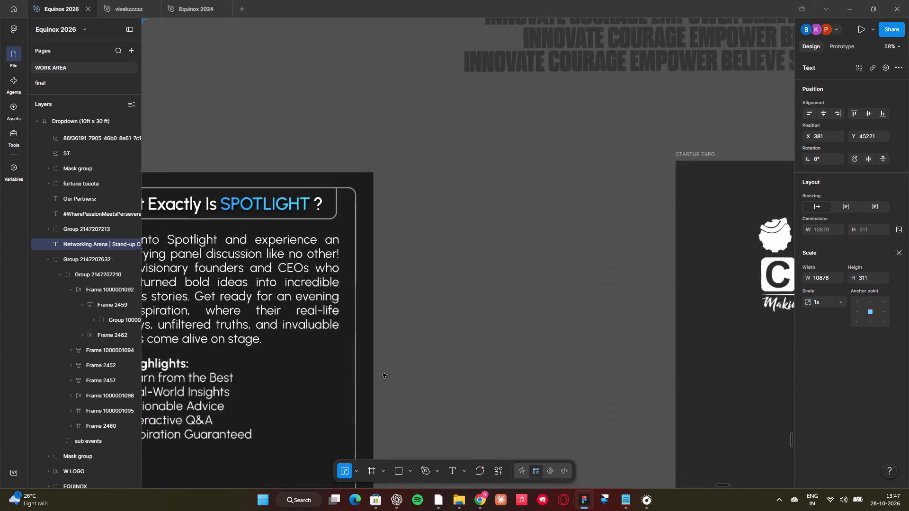
scroll(383, 373, "left", 3)
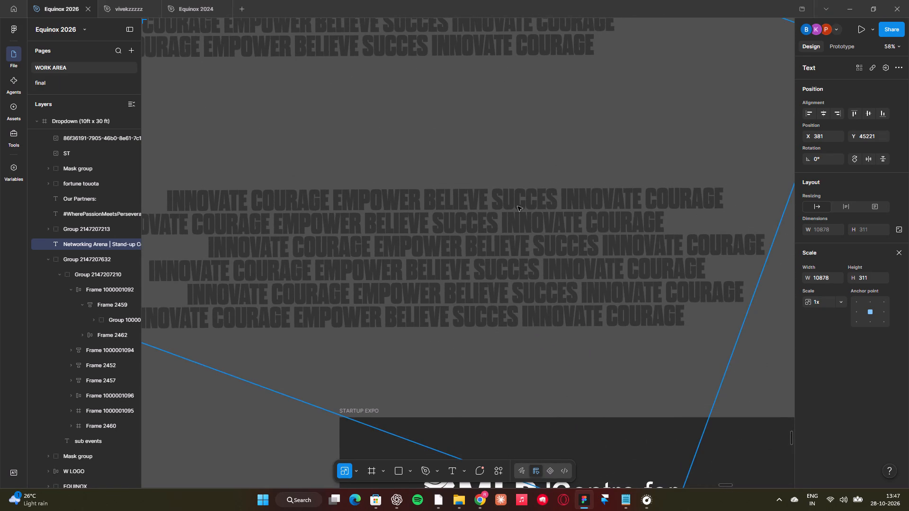
triple_click(517, 206)
left_click_drag(487, 218, 39, 126)
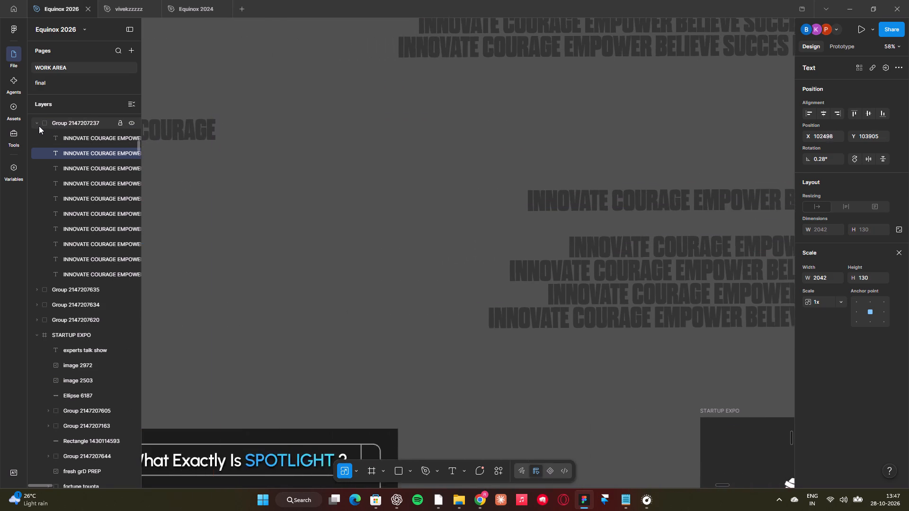
left_click_drag(39, 126, 174, 143)
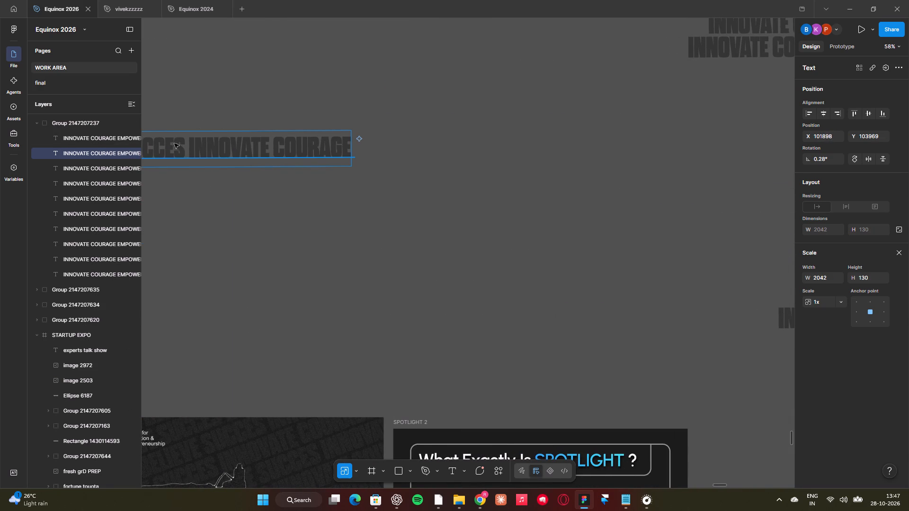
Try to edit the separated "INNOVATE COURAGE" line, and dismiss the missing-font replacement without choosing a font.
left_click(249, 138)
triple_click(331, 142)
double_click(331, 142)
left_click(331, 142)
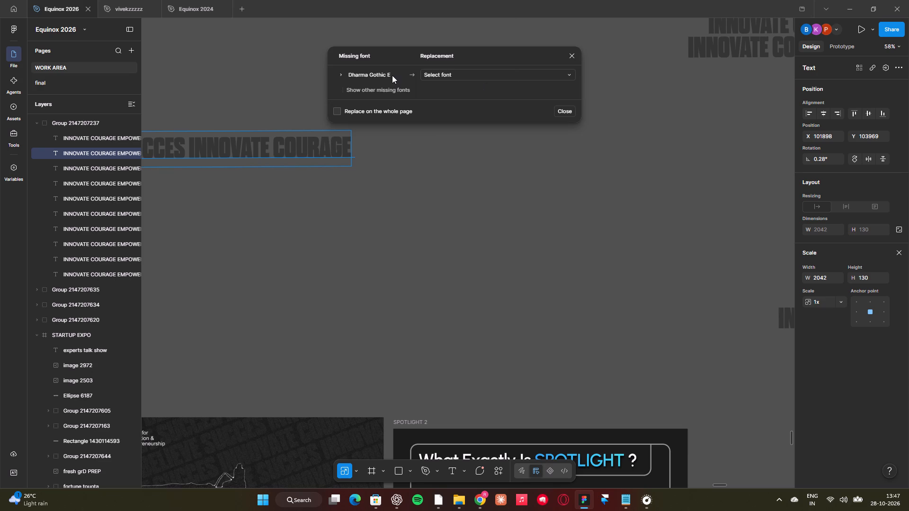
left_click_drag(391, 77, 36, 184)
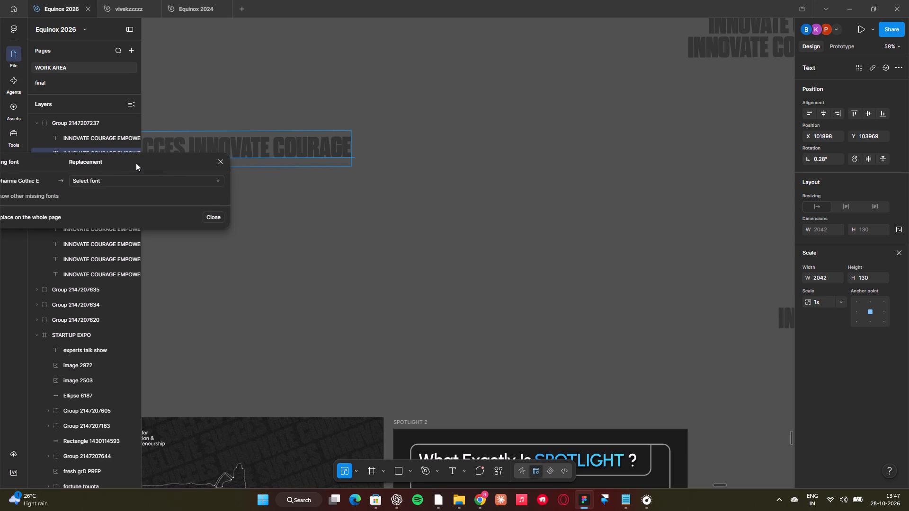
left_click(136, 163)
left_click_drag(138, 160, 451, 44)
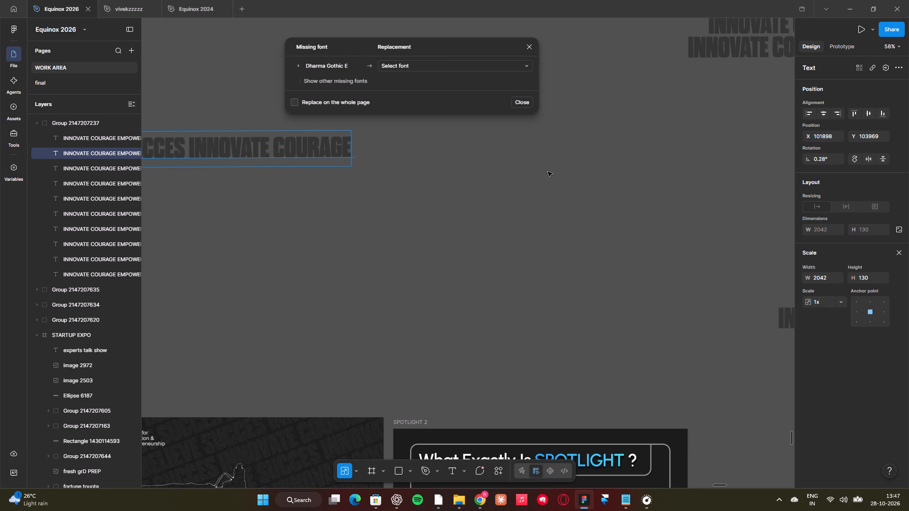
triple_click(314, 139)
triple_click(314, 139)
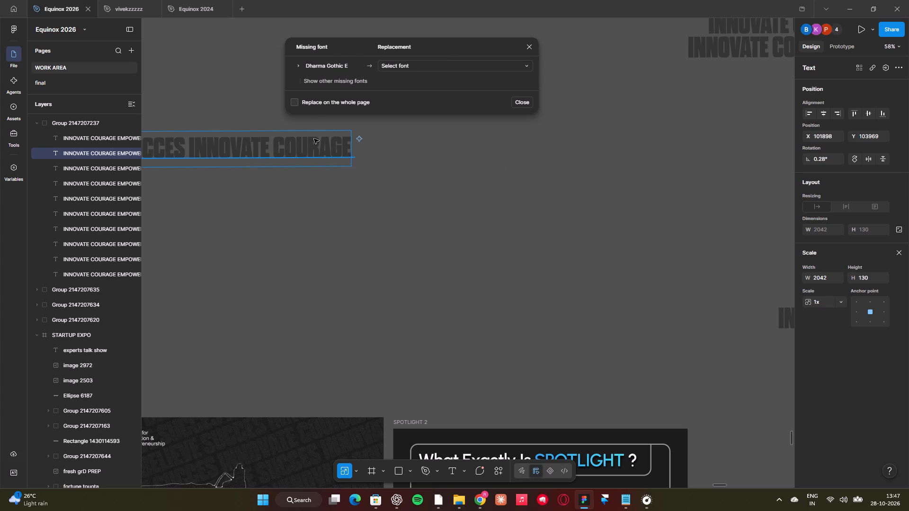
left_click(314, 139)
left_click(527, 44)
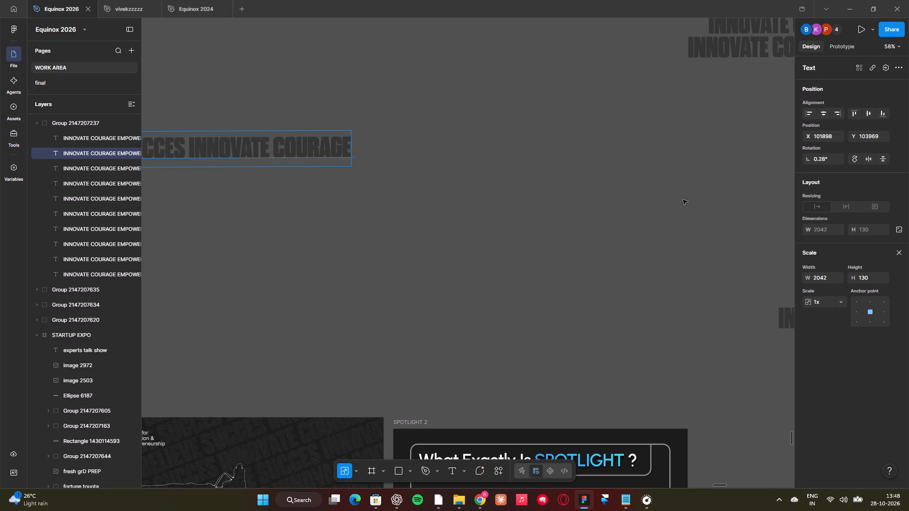
Move the whole "INNOVATE COURAGE EMPOWER" text group up and clear of the Spotlight designs, and clear the selection.
left_click(400, 113)
scroll(400, 113, "right", 4)
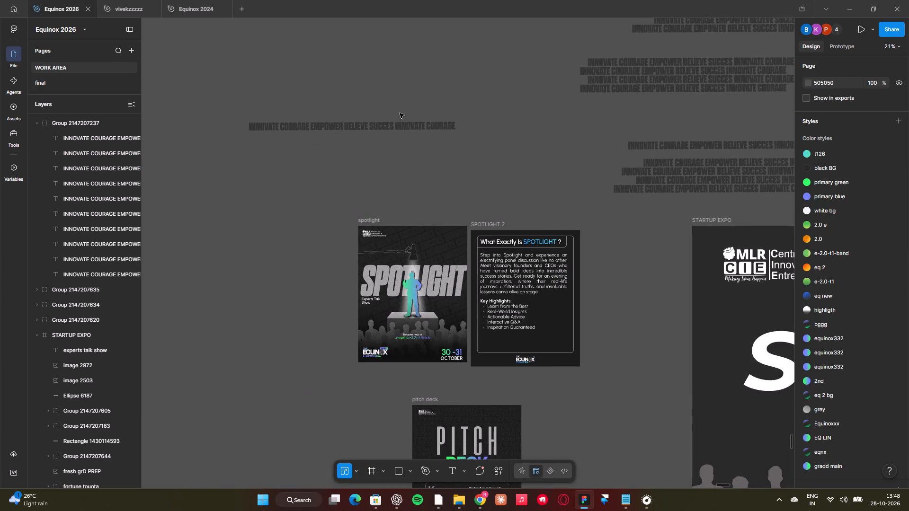
left_click(374, 130)
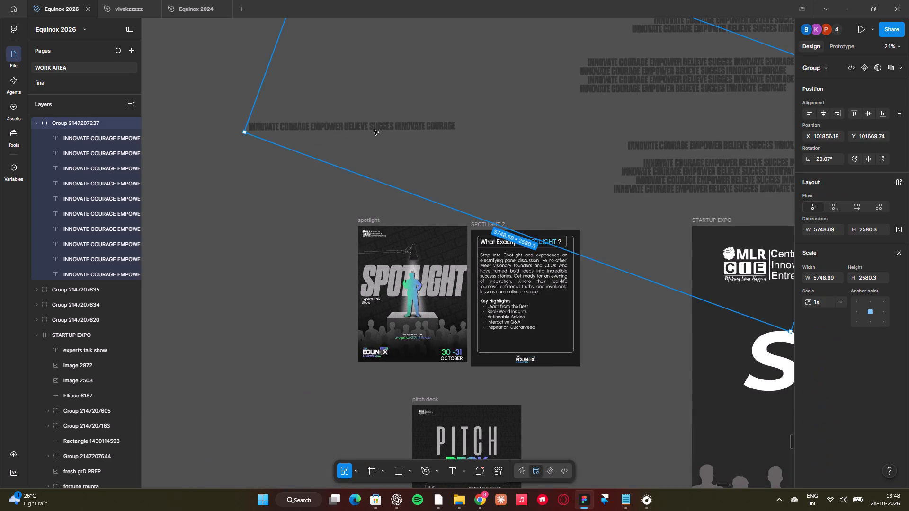
scroll(374, 130, "left", 1)
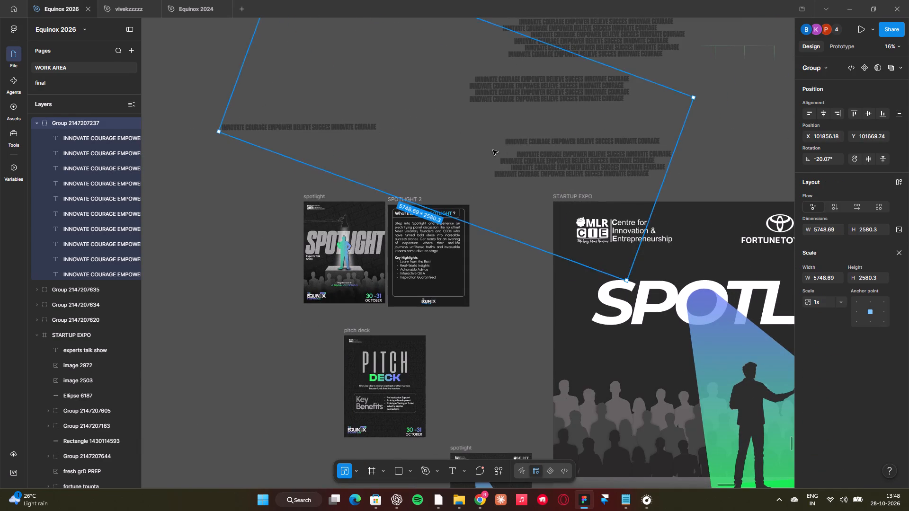
scroll(508, 153, "left", 1)
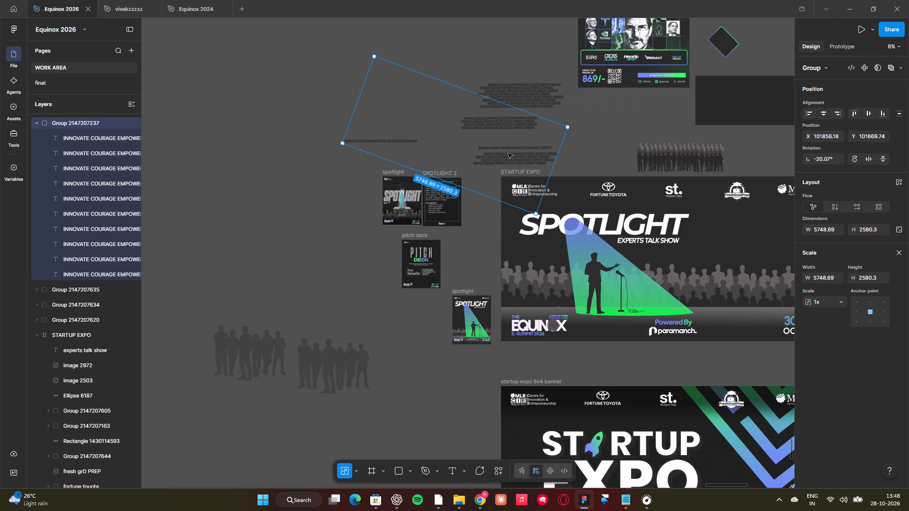
left_click_drag(428, 145, 471, 103)
left_click_drag(459, 103, 426, 103)
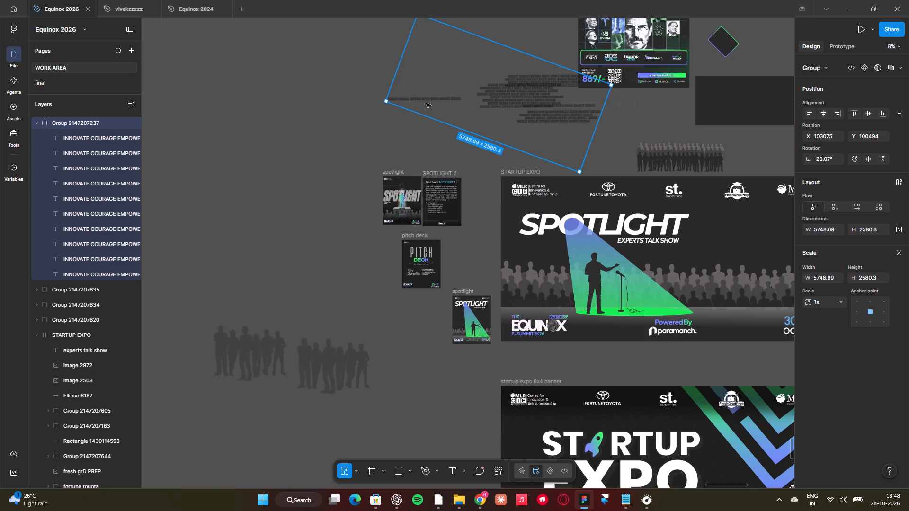
left_click_drag(426, 103, 364, 88)
left_click(285, 154)
Look over the Spotlight and Startup Expo designs and compare the two 10ft x 30ft dropdown banners without partner logos.
scroll(285, 154, "down", 1)
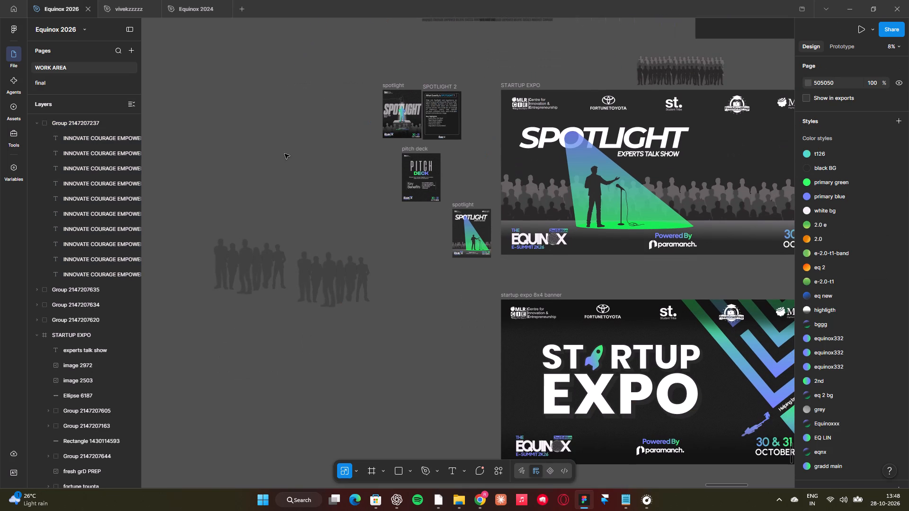
scroll(260, 213, "left", 2)
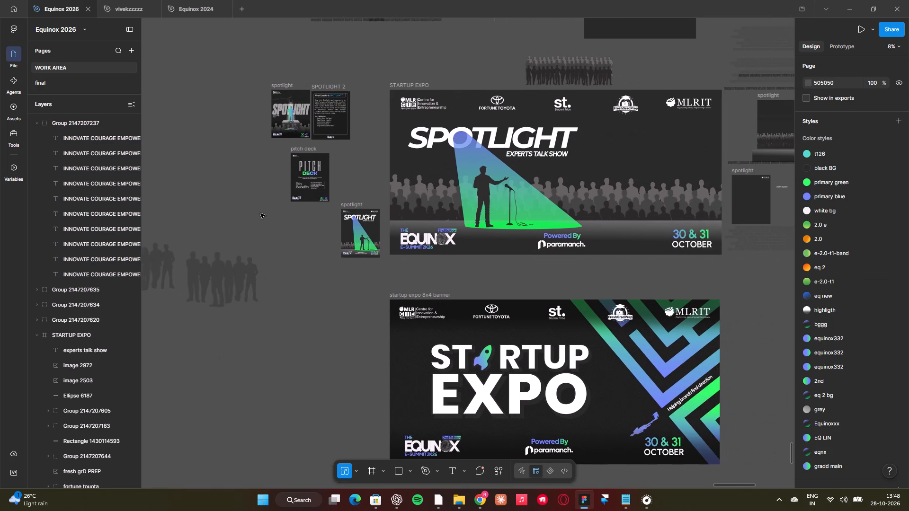
scroll(260, 213, "right", 3)
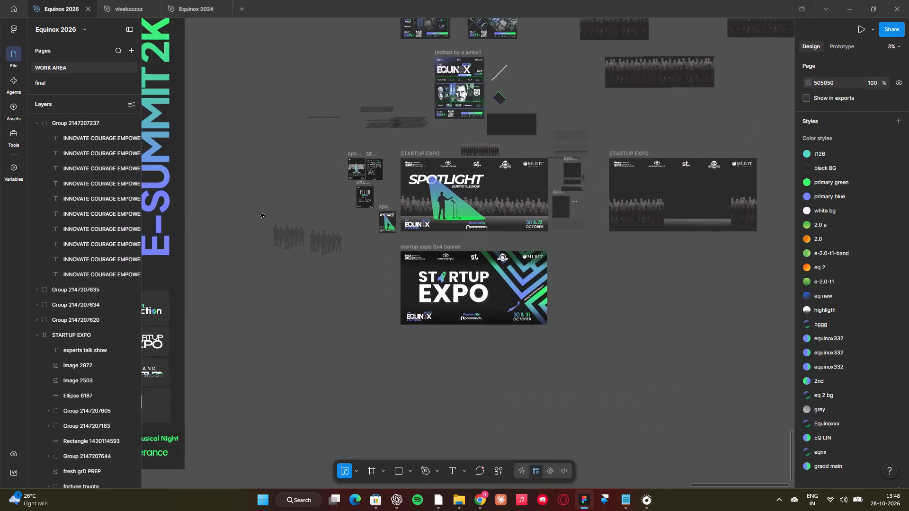
scroll(260, 213, "right", 4)
scroll(260, 213, "down", 2)
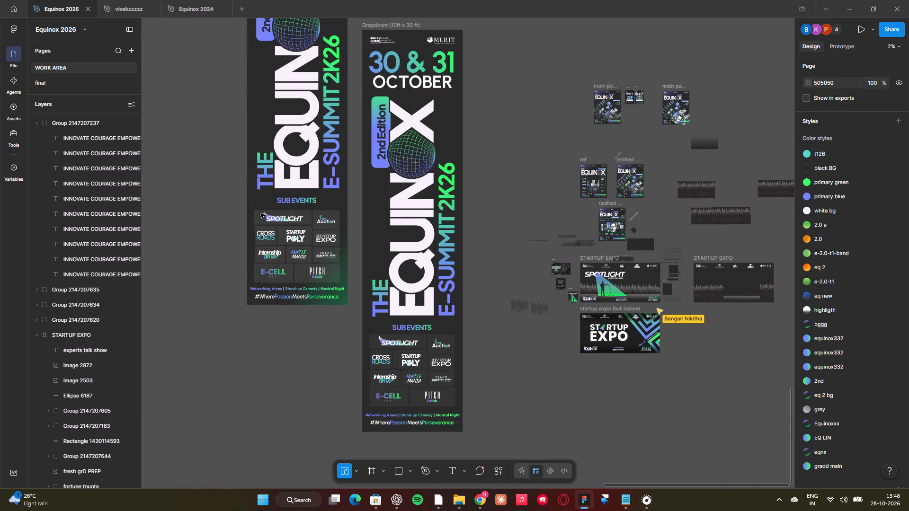
scroll(260, 213, "right", 7)
scroll(260, 213, "up", 4)
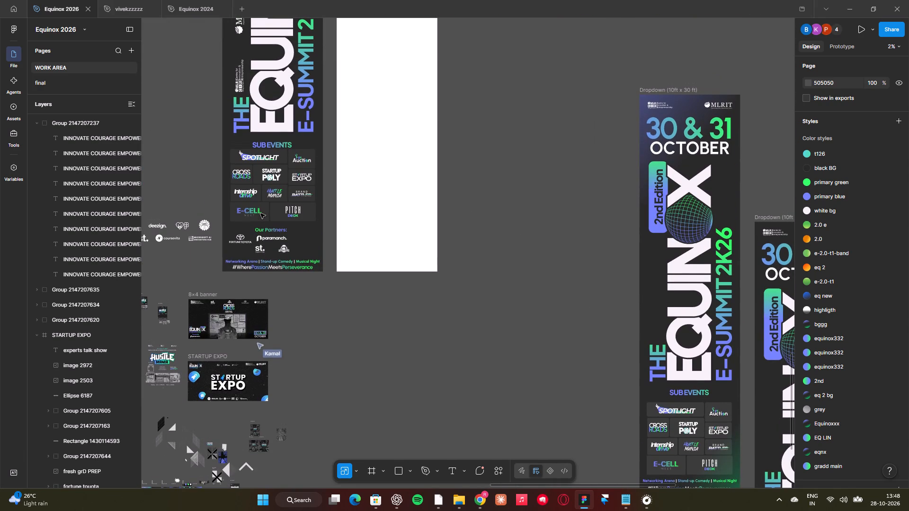
scroll(260, 213, "left", 2)
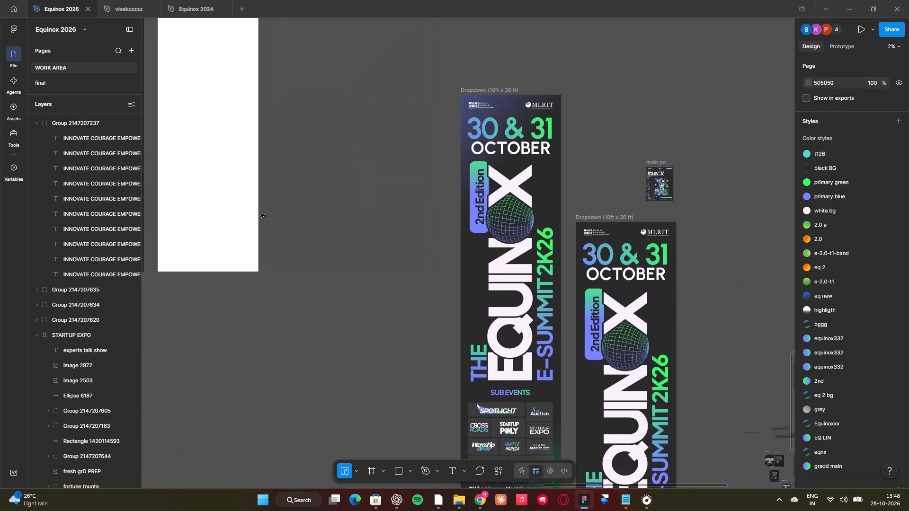
scroll(260, 213, "left", 2)
scroll(260, 213, "down", 1)
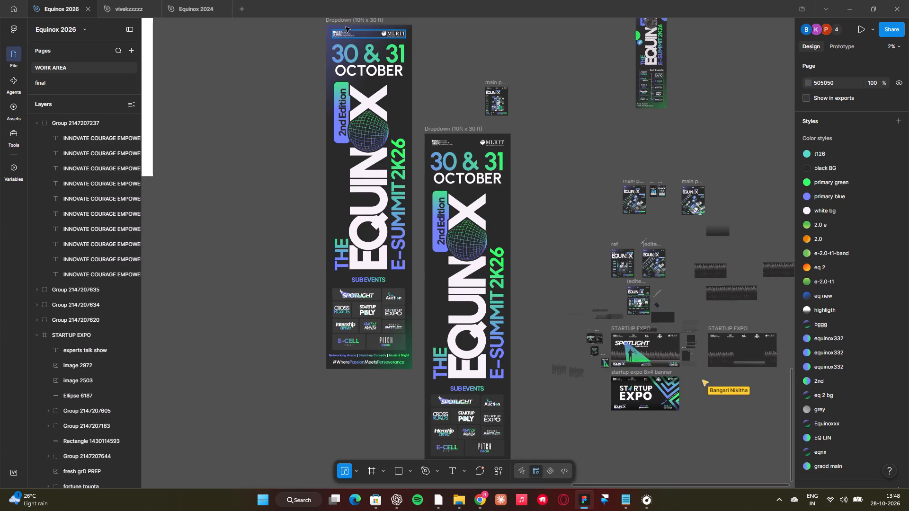
left_click(345, 21)
scroll(345, 21, "up", 1)
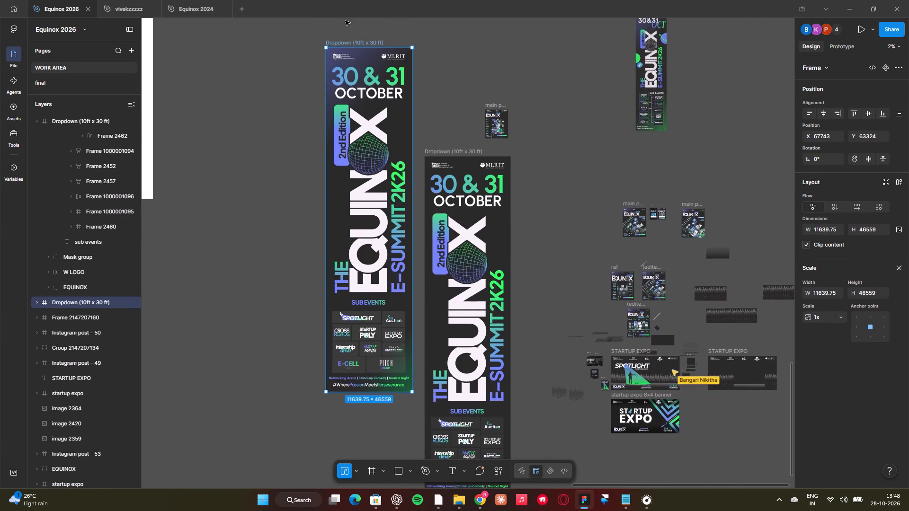
right_click(345, 21)
left_click(303, 35)
scroll(303, 35, "down", 1)
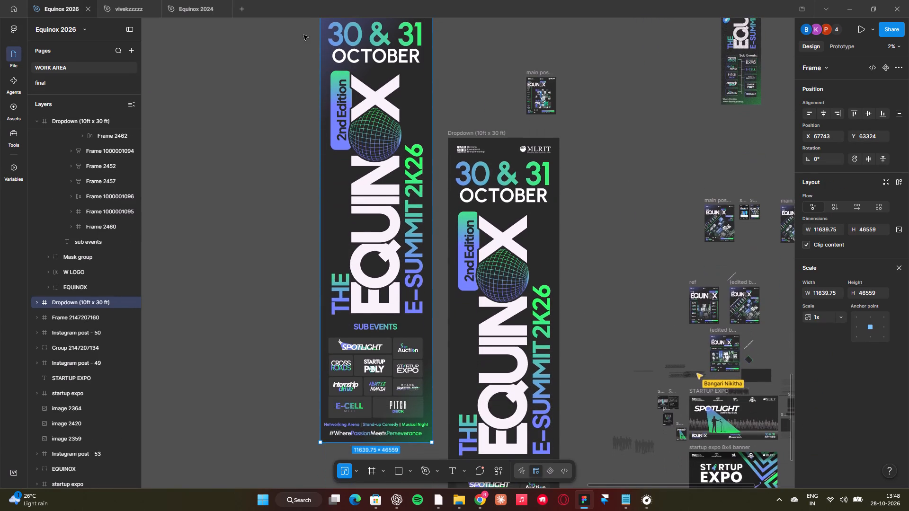
scroll(303, 35, "up", 1)
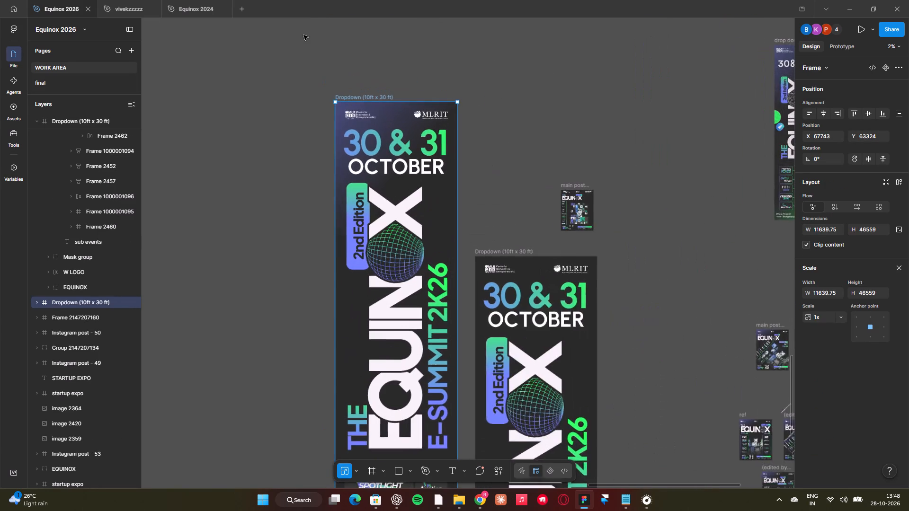
scroll(303, 35, "down", 1)
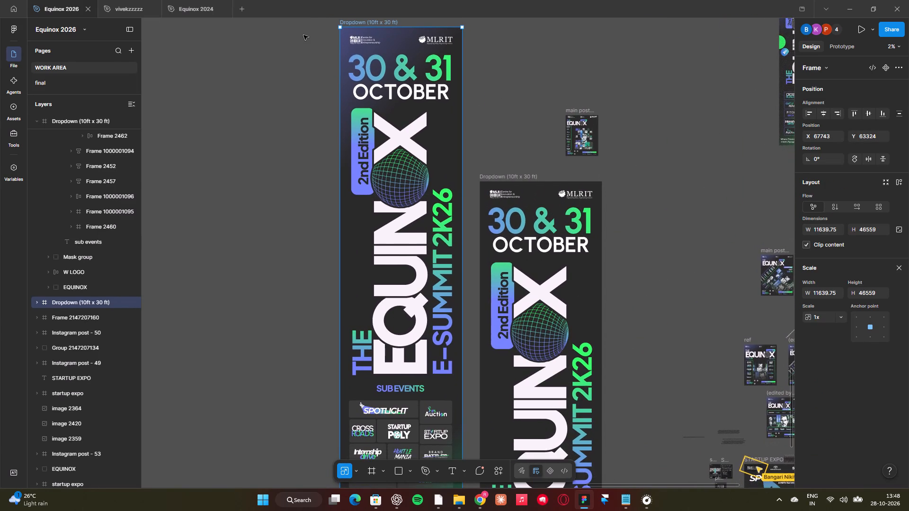
left_click(303, 44)
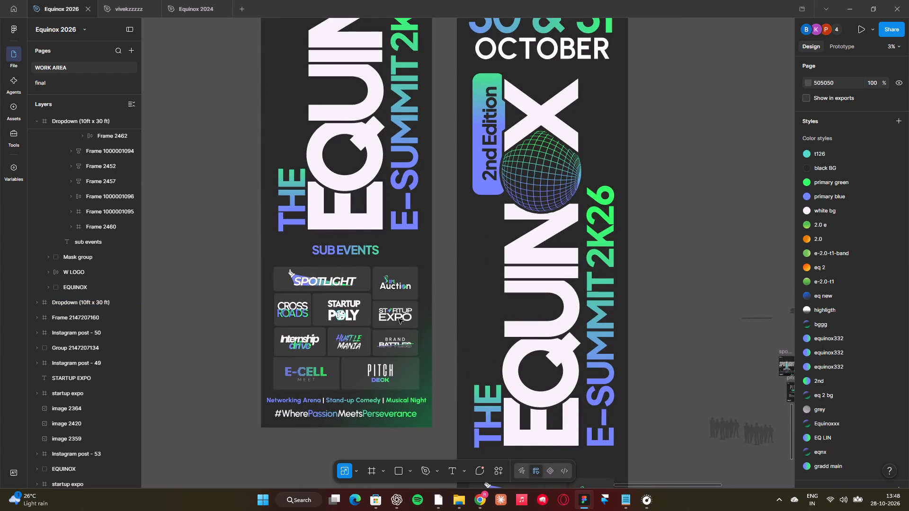
Nudge the sub-events logo grid slightly right to X 555 on the gradient-background dropdown banner.
left_click(383, 319)
key("Right")
key("Right")
key("Right")
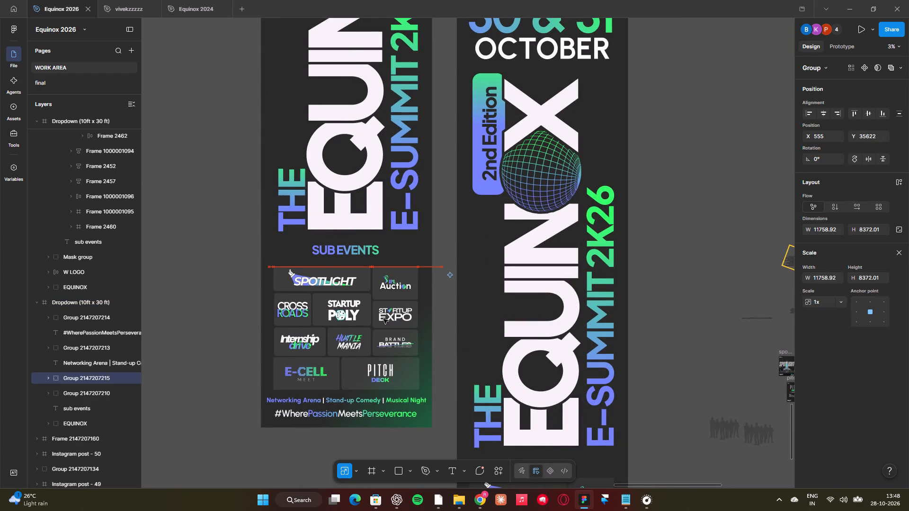
Clear the selection and examine the dropdown banner that has the Our Partners section, beside the blank white frame.
scroll(383, 319, "right", 4)
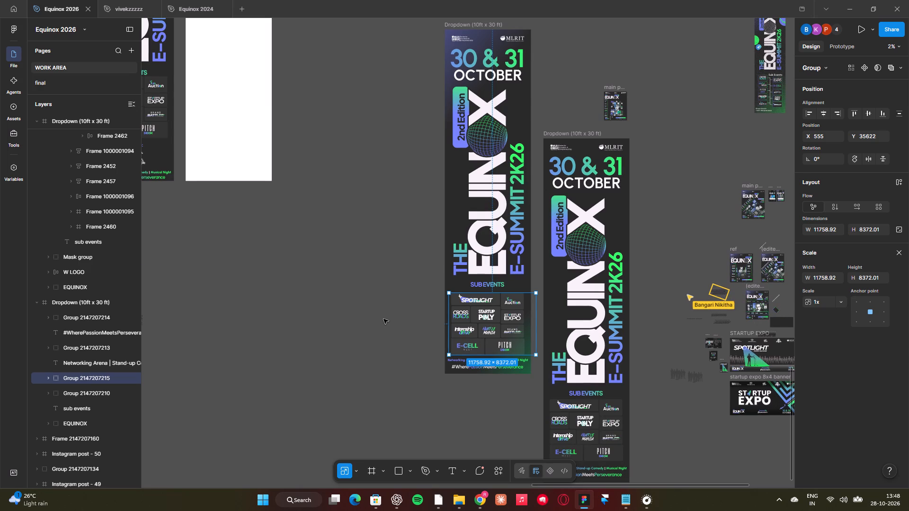
scroll(383, 319, "right", 1)
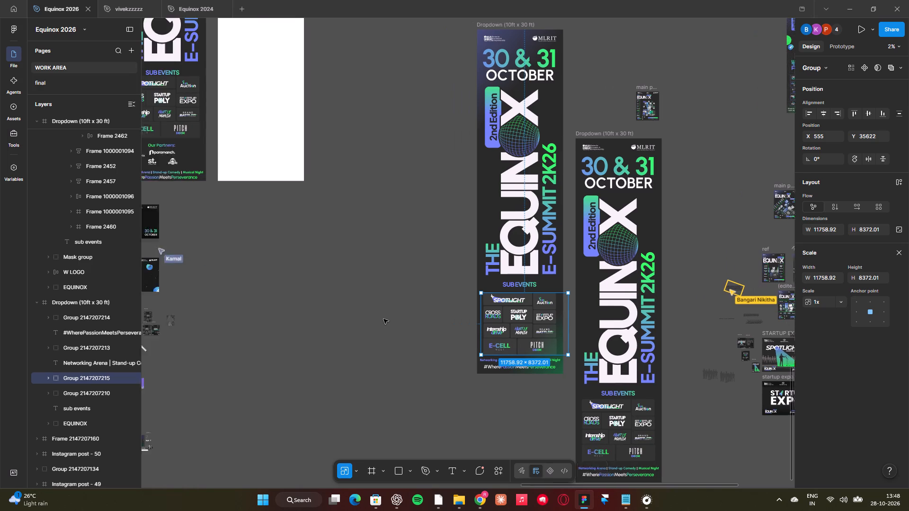
scroll(383, 319, "right", 4)
left_click(489, 211)
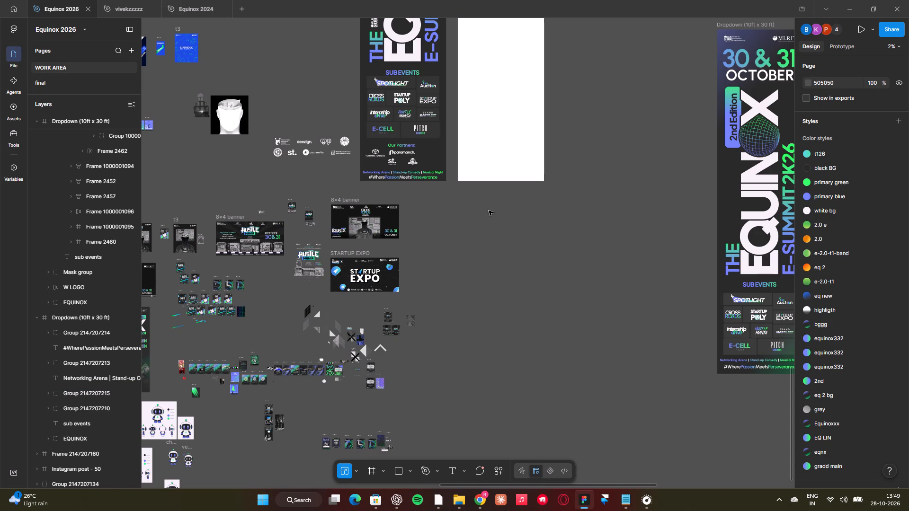
left_click(489, 211)
scroll(489, 211, "up", 1)
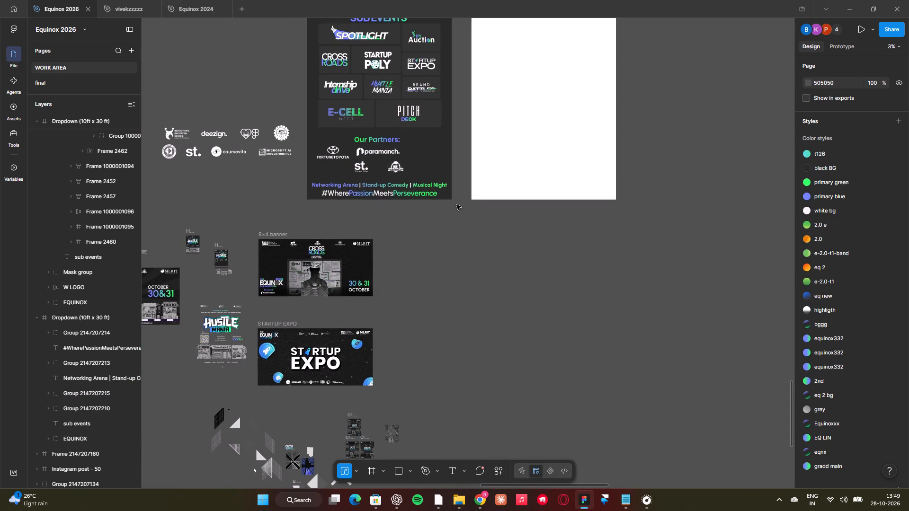
scroll(448, 234, "up", 1)
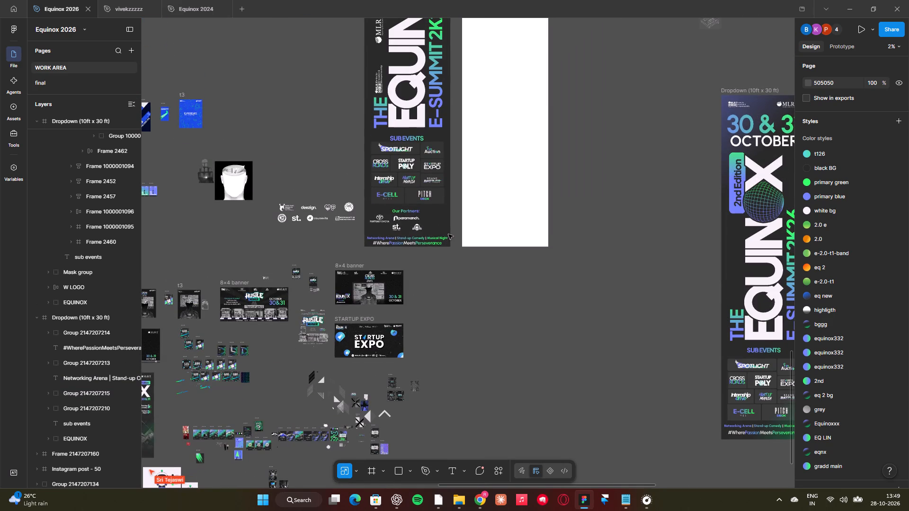
scroll(448, 234, "right", 1)
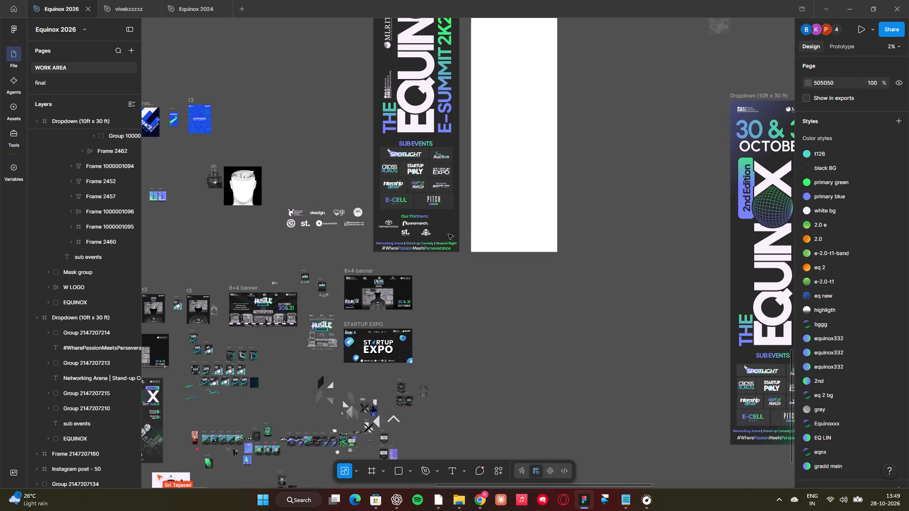
left_click(479, 289)
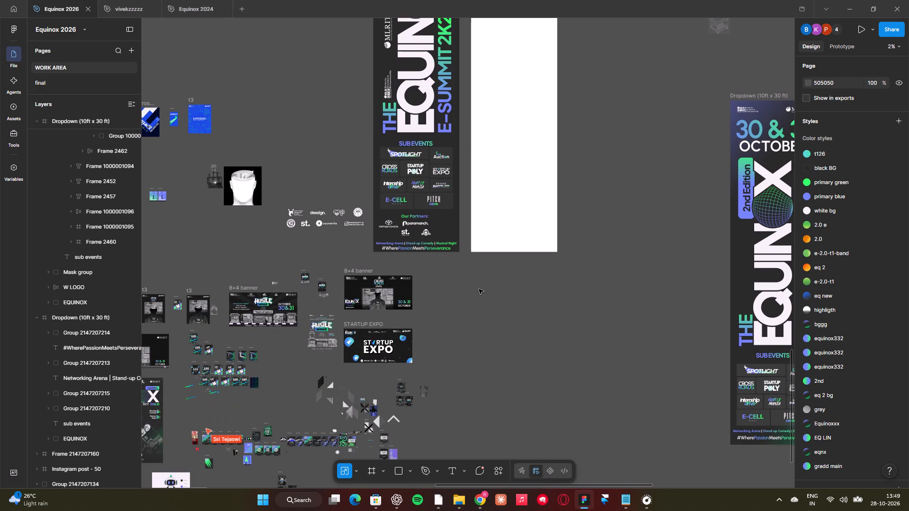
scroll(479, 289, "down", 1)
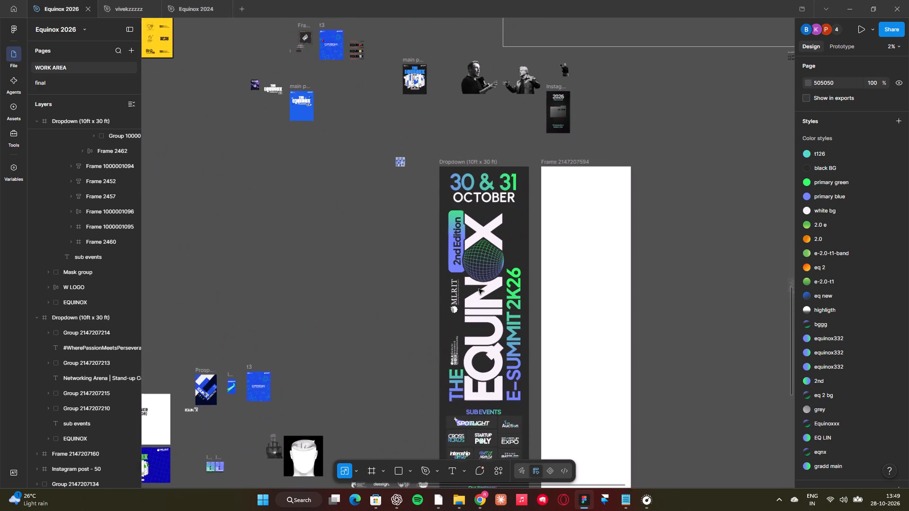
scroll(479, 289, "up", 1)
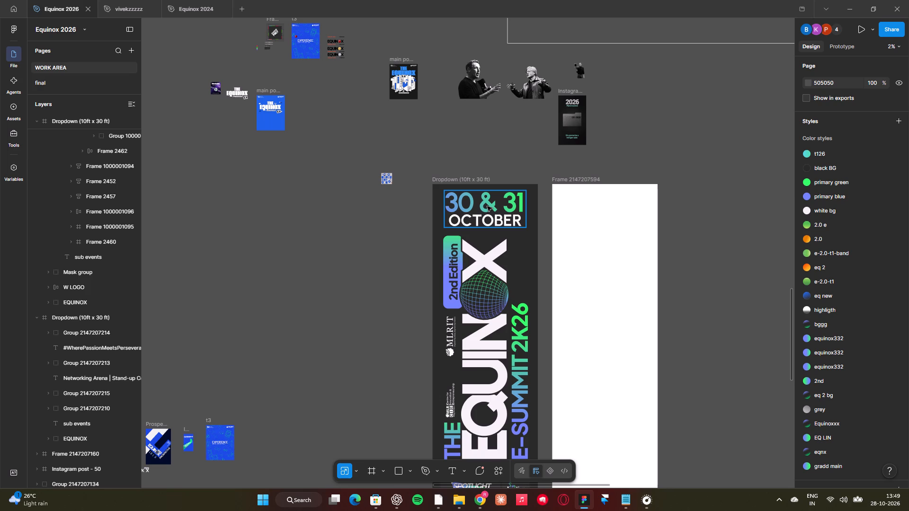
Nudge the sub-events group up to about Y 31330 on the banner with the Our Partners section, and clear the selection.
left_click(485, 166)
scroll(485, 166, "down", 2)
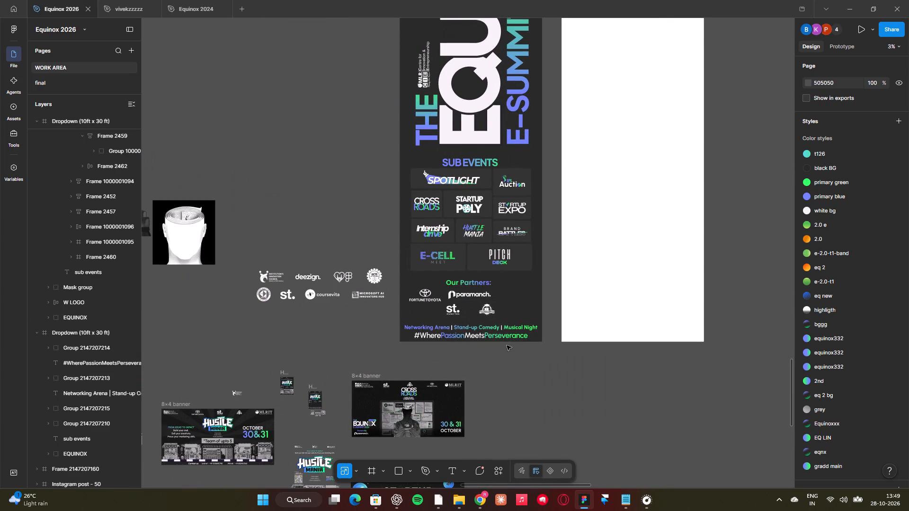
left_click(480, 191)
key("Up")
key("Up")
key("Up")
key("Up")
key("Up")
key("Up")
key("Up")
key("Up")
key("Up")
key("Up")
key("Up")
key("Up")
key("Up")
key("Up")
key("Up")
key("Up")
key("Up")
key("Up")
key("Up")
key("Up")
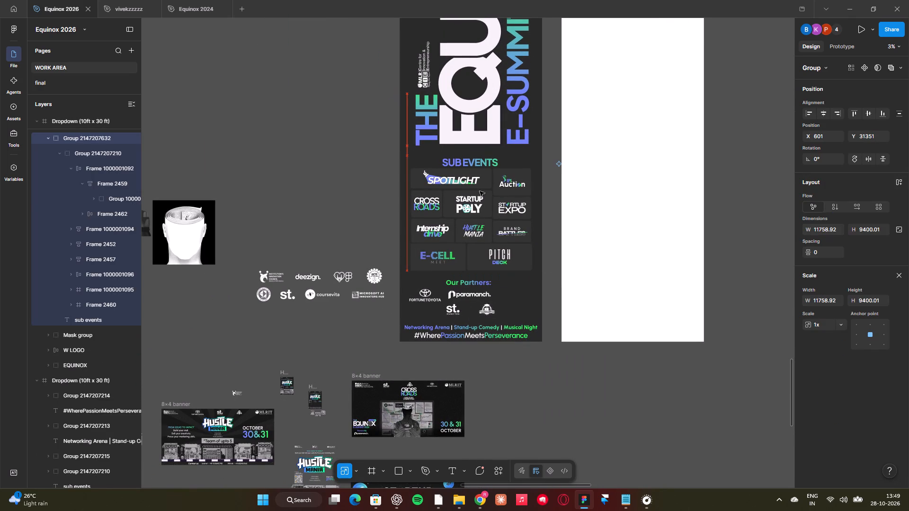
key("Up")
key("Up")
key("Up")
key("Up")
key("Up")
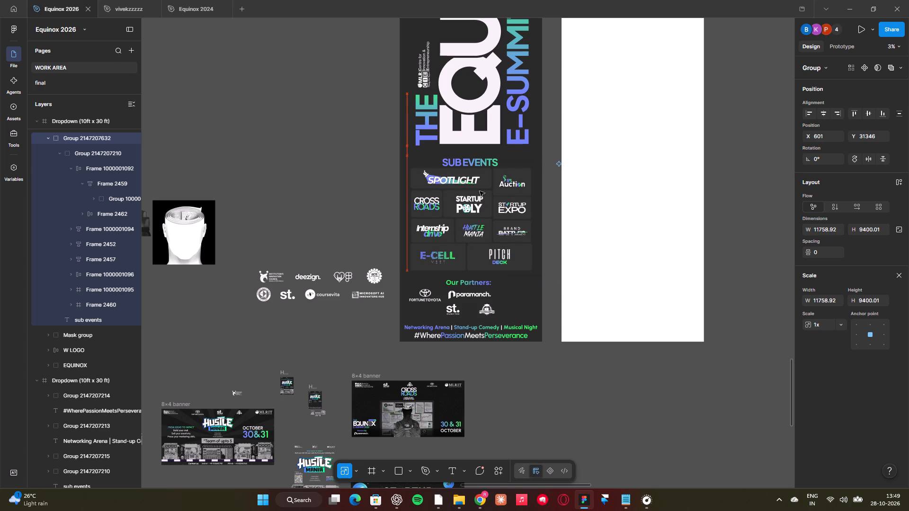
key("Up")
key("Up")
key("Up")
key("Up")
key("Up")
key("Up")
key("Up")
key("Up")
key("Up")
key("Up")
key("Up")
key("Up")
key("Up")
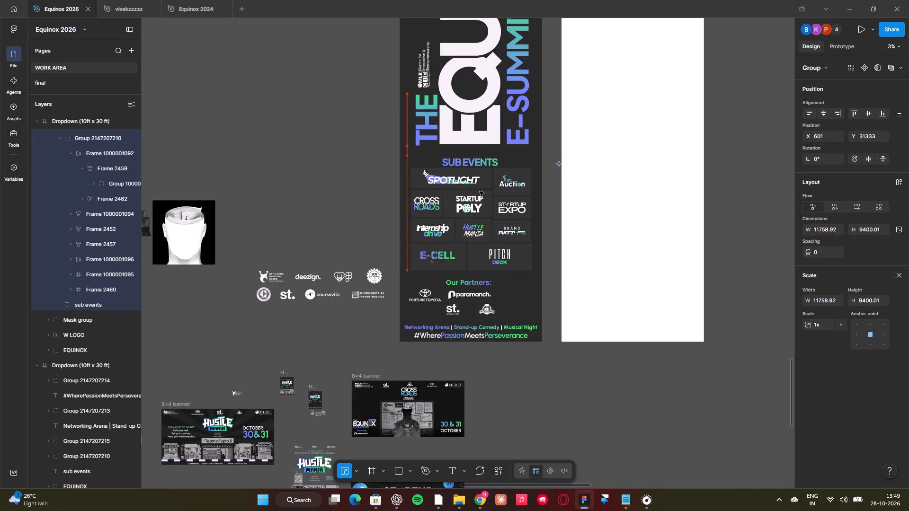
key("Up")
key("Up")
key("Up")
key("Up")
left_click(271, 188)
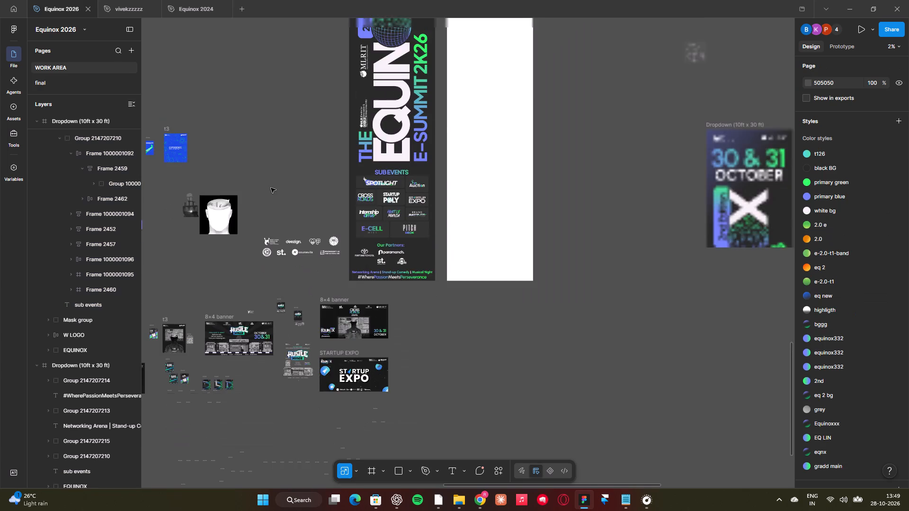
Delete the "#WherePassionMeetsPerseverance" line from the bottom of the banner with the Our Partners section.
scroll(271, 188, "up", 3)
scroll(271, 188, "right", 2)
scroll(271, 188, "down", 1)
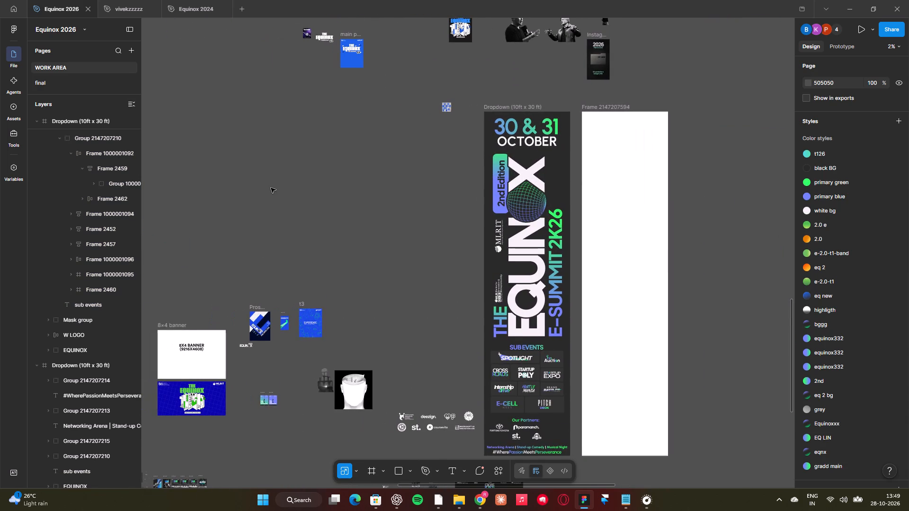
scroll(271, 188, "down", 1)
scroll(271, 188, "left", 3)
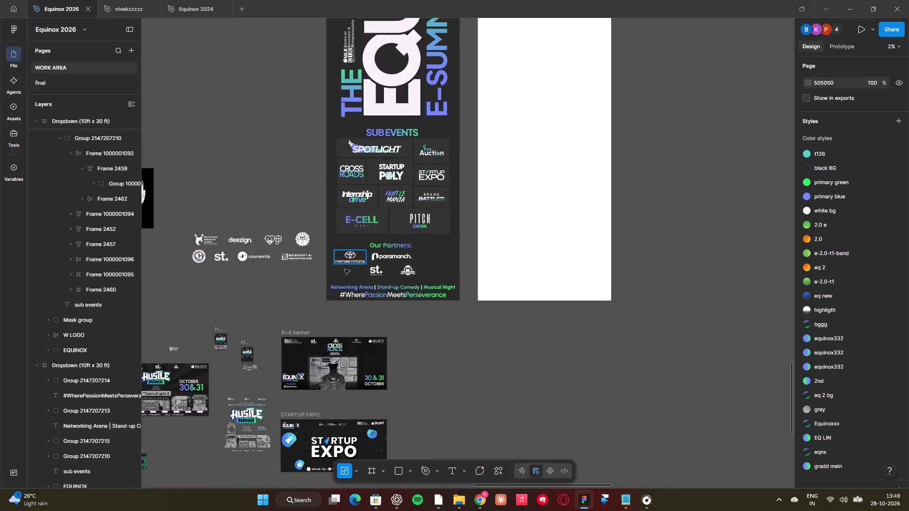
left_click(356, 292)
key("Delete")
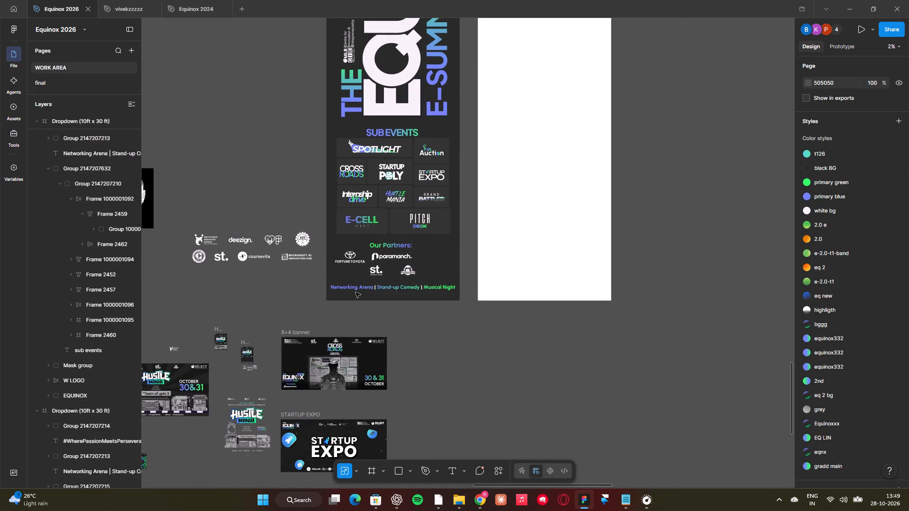
Move the "Networking Arena | Stand-up Comedy | Musical Night" line down to about X 374, Y 45838 on the Our Partners banner.
left_click_drag(378, 282, 378, 295)
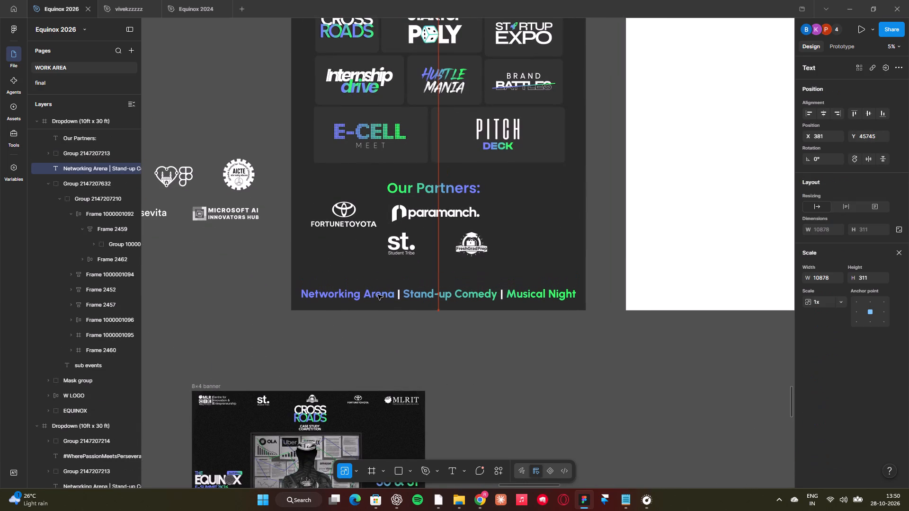
left_click_drag(378, 295, 376, 297)
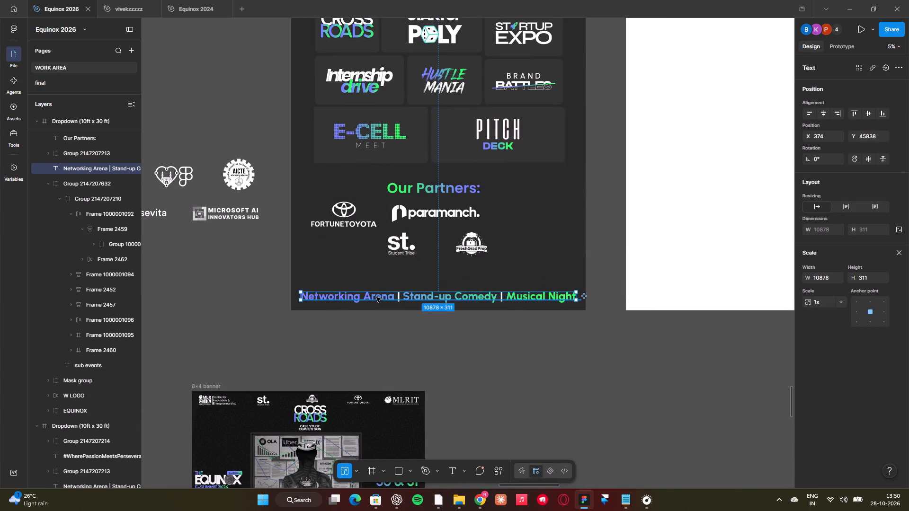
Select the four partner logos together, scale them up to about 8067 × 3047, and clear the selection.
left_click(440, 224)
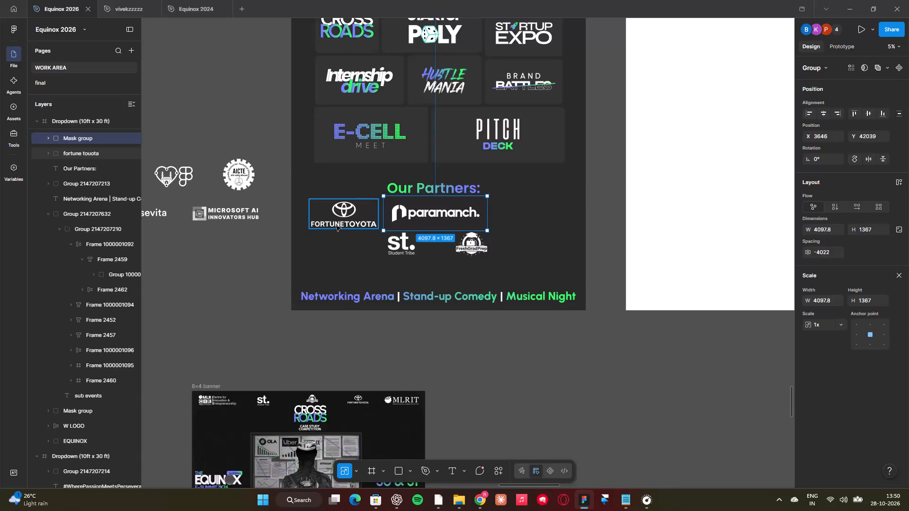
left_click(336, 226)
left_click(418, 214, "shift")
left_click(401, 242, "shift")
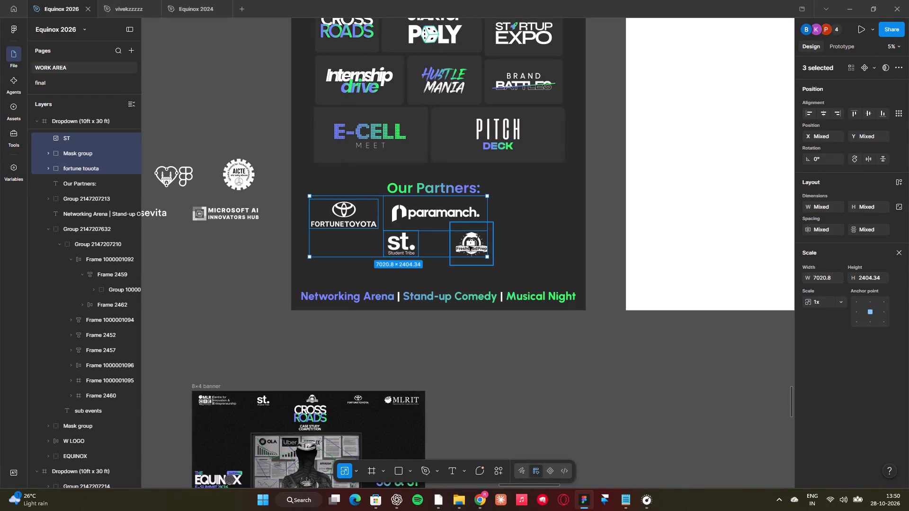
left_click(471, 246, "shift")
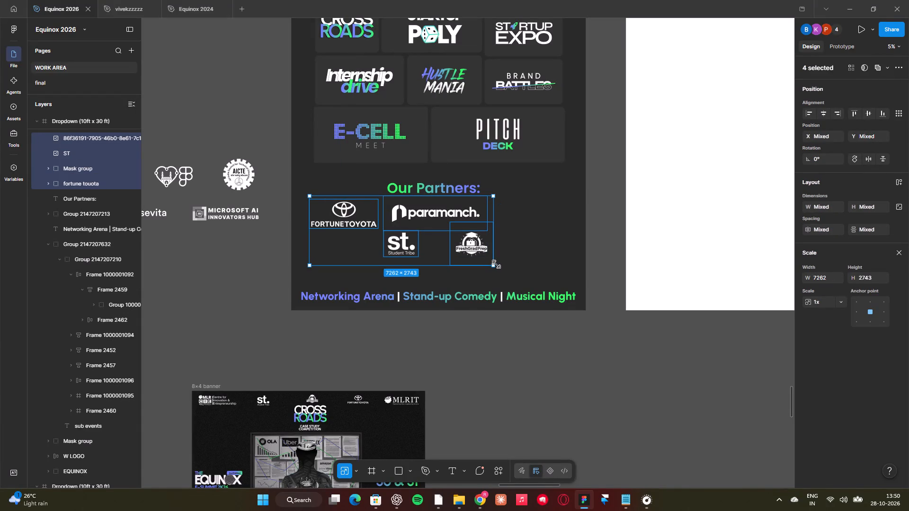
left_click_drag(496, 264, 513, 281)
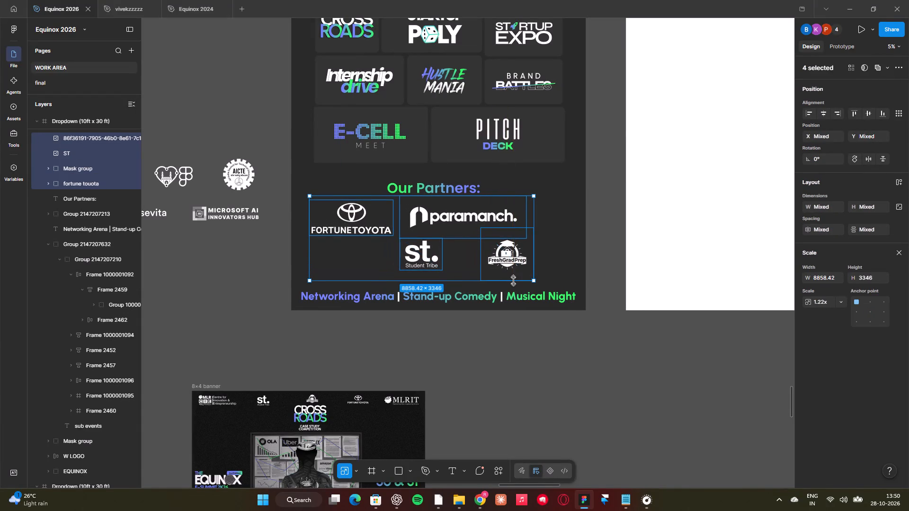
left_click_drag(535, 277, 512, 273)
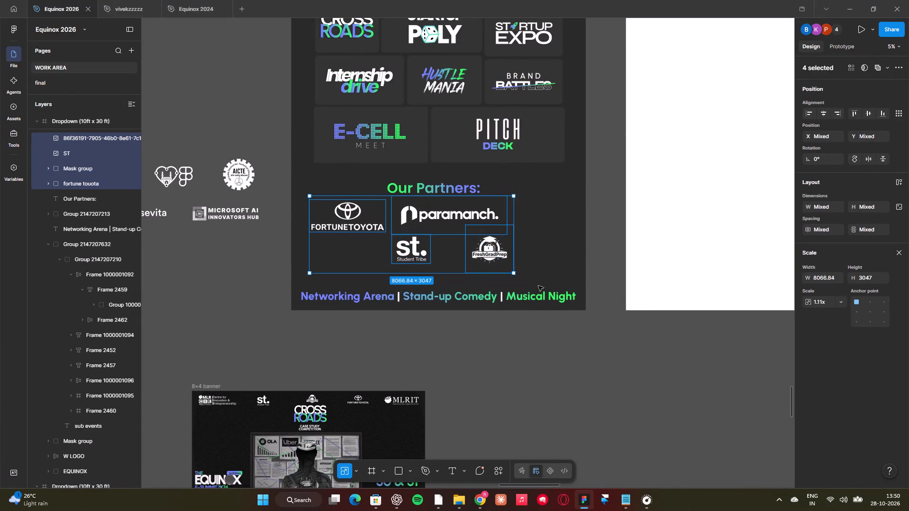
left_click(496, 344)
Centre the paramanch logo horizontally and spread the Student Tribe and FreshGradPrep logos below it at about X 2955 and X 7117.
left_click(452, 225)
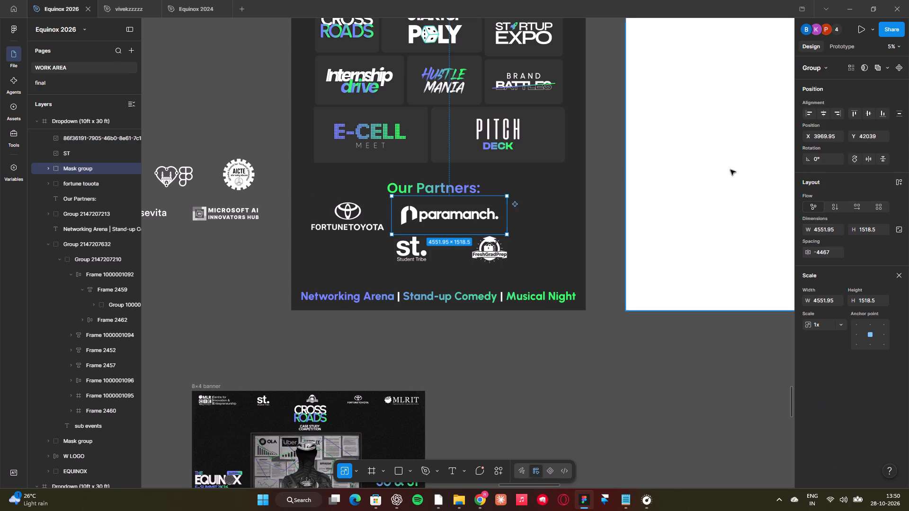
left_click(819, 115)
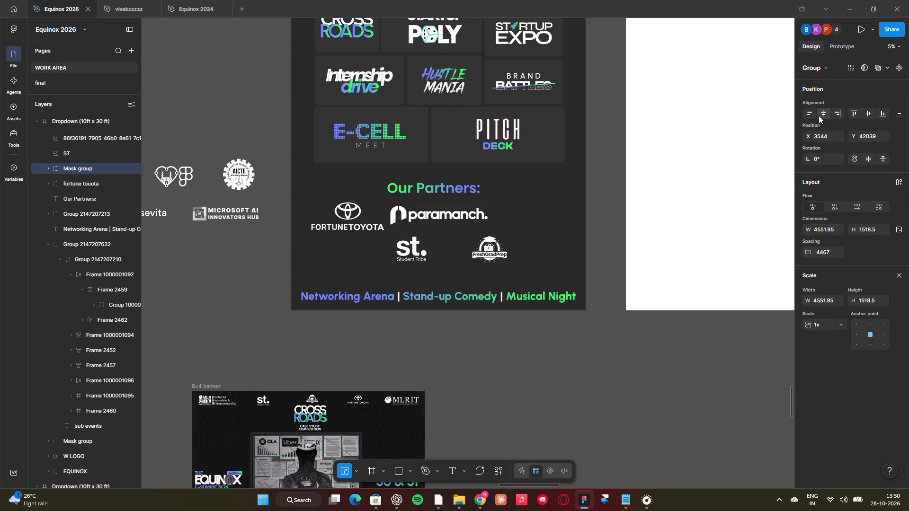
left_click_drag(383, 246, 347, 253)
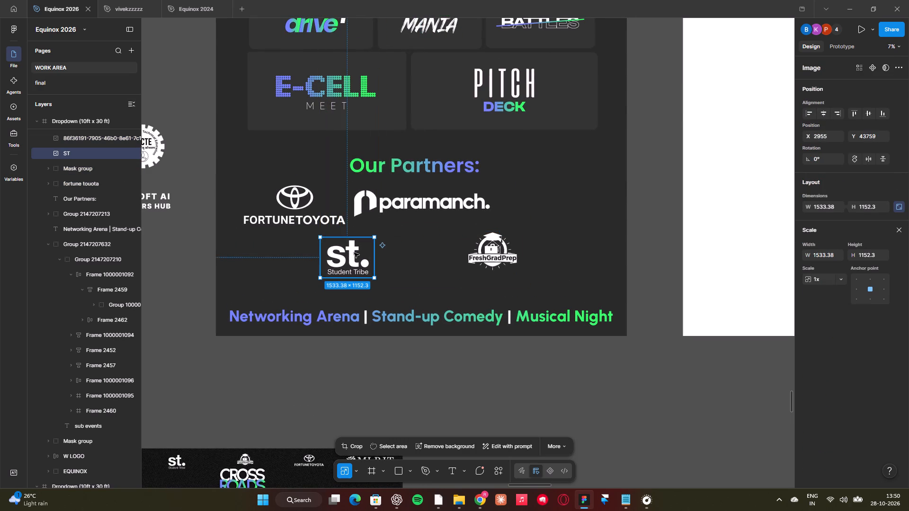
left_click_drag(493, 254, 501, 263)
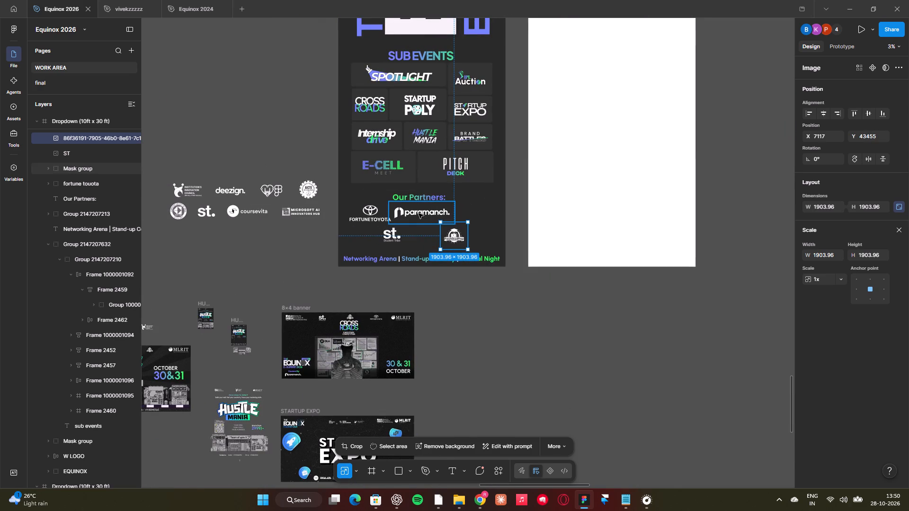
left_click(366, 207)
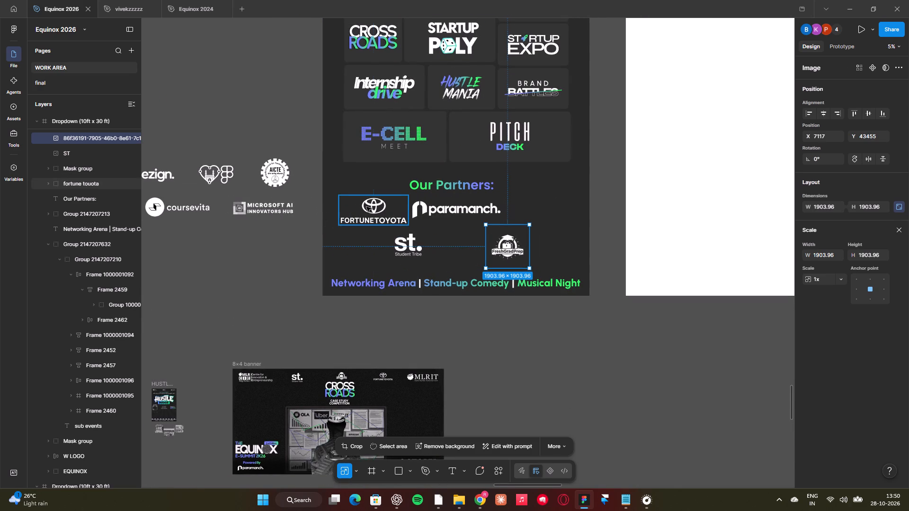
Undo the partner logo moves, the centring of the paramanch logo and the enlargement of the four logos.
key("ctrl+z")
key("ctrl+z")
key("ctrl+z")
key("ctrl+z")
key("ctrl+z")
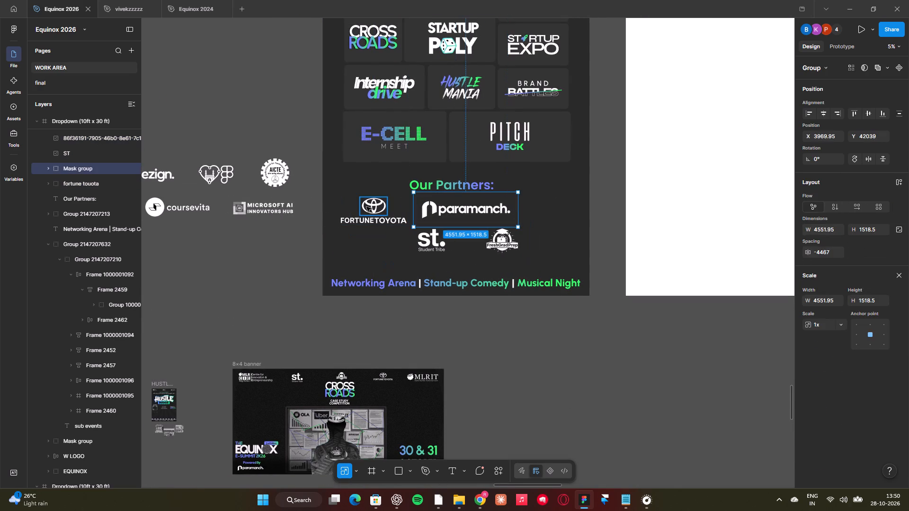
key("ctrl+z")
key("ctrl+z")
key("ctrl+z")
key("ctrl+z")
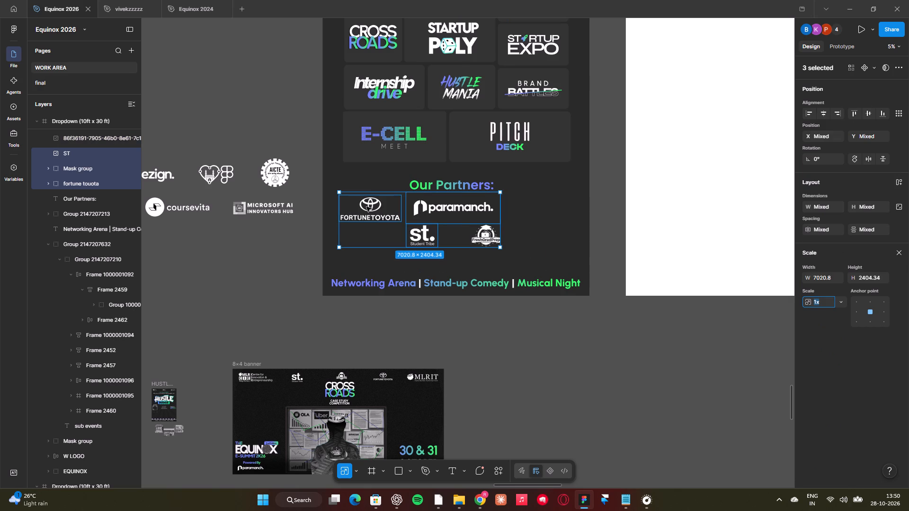
Scale the four partner logos up together to about 7484 × 2827 and clear the selection.
left_click(491, 237)
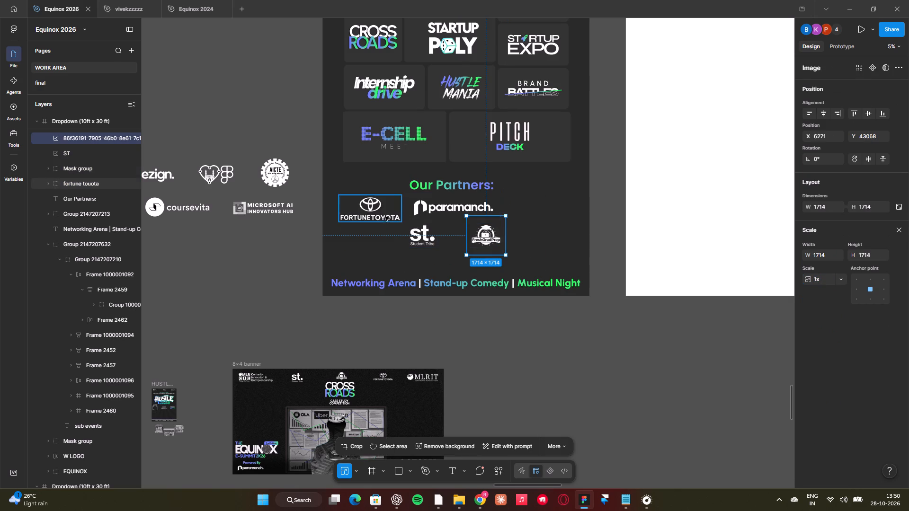
left_click(383, 216, "shift")
left_click(424, 215, "shift")
left_click(420, 236, "shift")
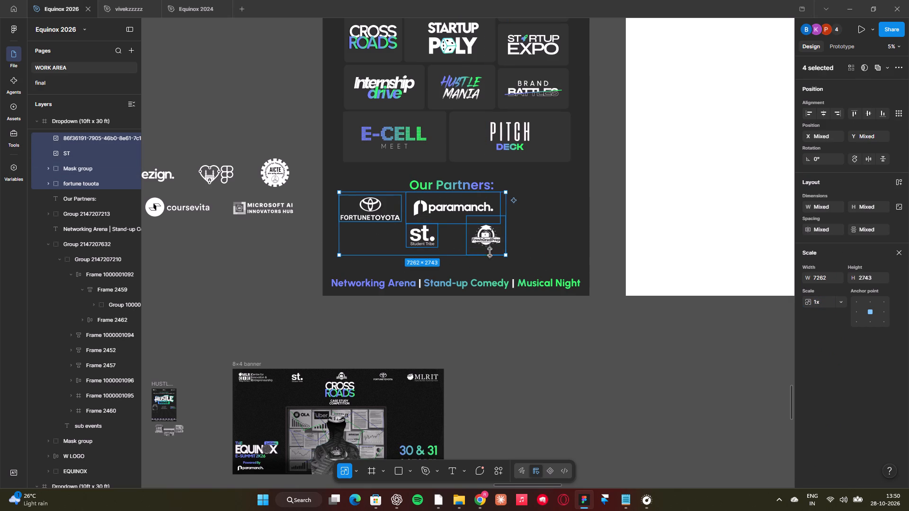
left_click_drag(507, 255, 507, 255)
left_click_drag(507, 255, 508, 261)
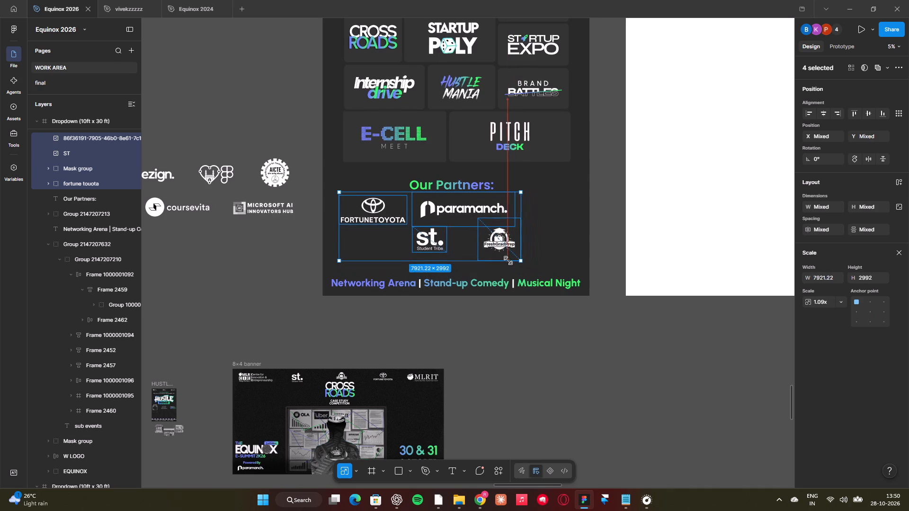
left_click_drag(508, 261, 500, 258)
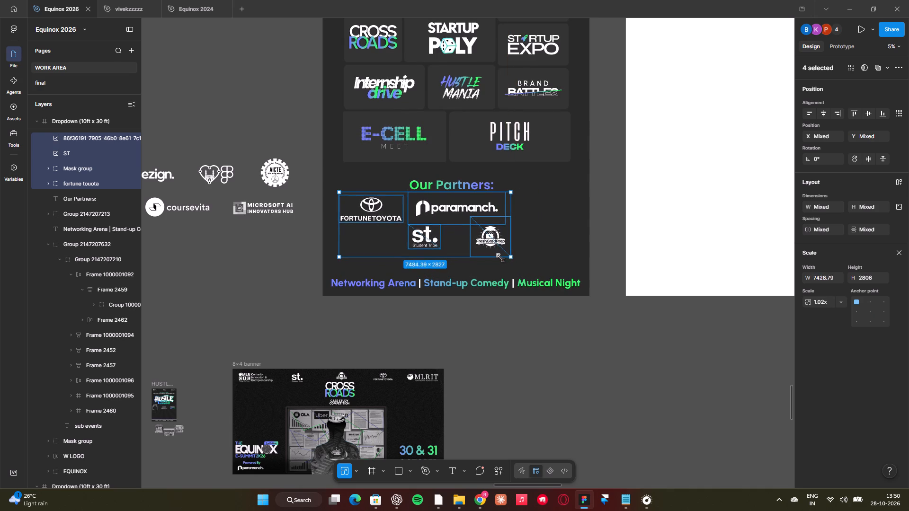
left_click_drag(500, 258, 501, 257)
left_click(500, 321)
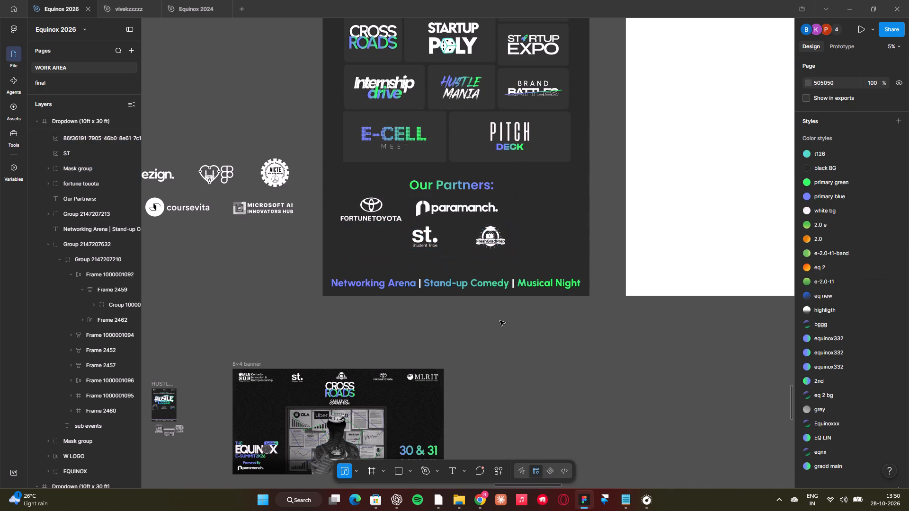
Move the Student Tribe logo to about X 2996, Y 43716, and nudge the paramanch logo slightly down and left beside the FortuneToyota logo.
scroll(500, 321, "up", 1)
left_click(372, 257)
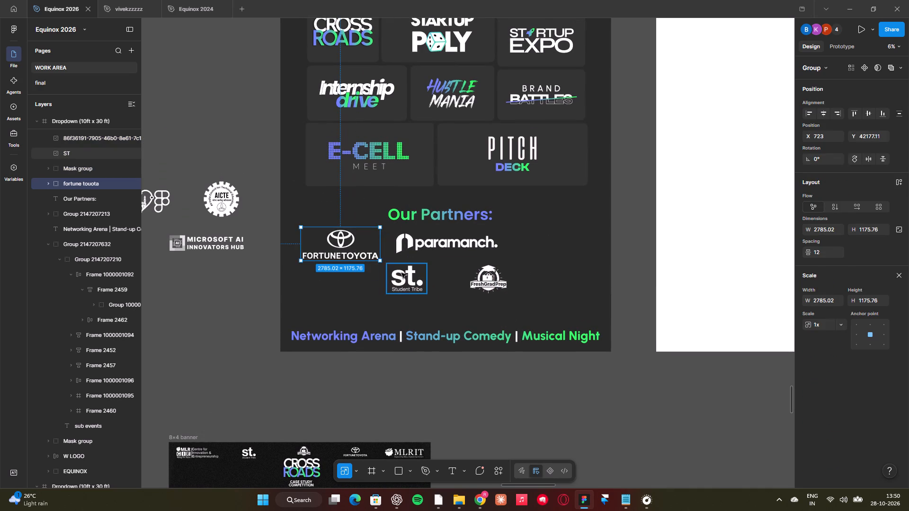
left_click_drag(402, 273, 381, 281)
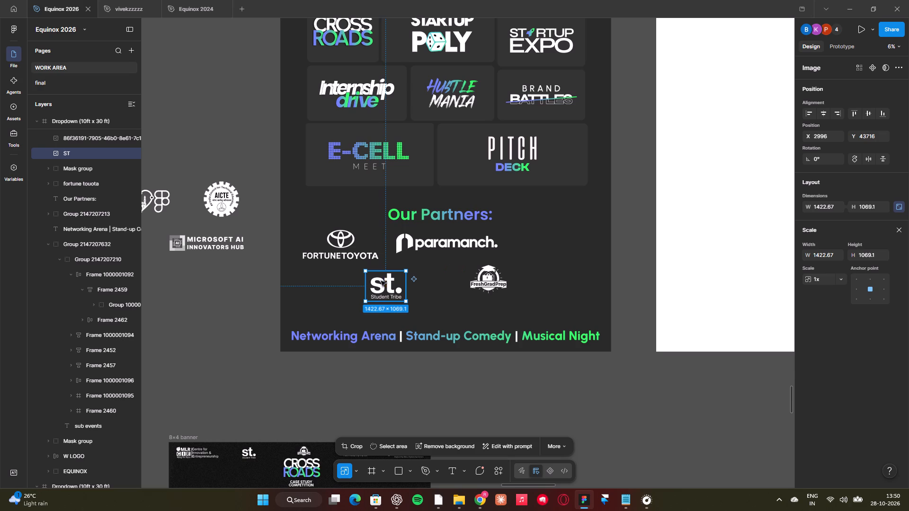
left_click_drag(457, 241, 456, 247)
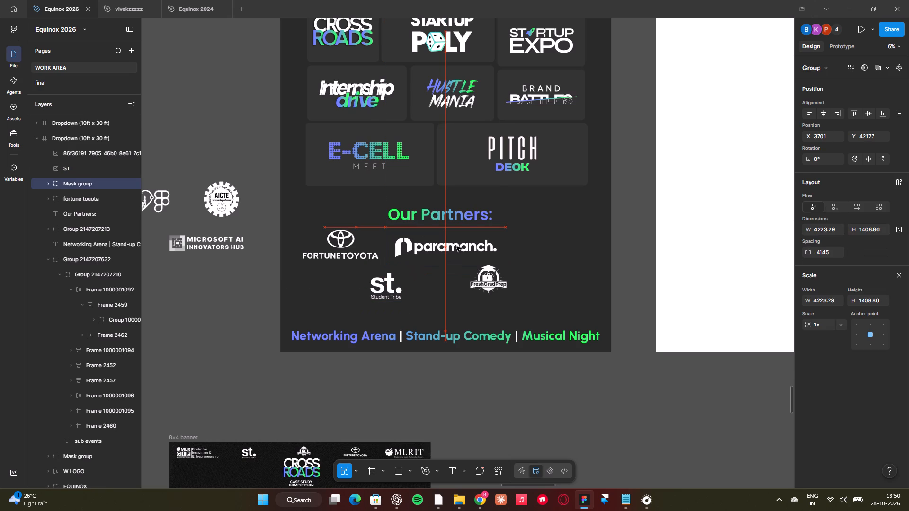
left_click_drag(456, 247, 456, 246)
Move the FreshGradPrep logo right and down to about X 6892, Y 43338, level with the Student Tribe logo.
left_click_drag(499, 284, 503, 288)
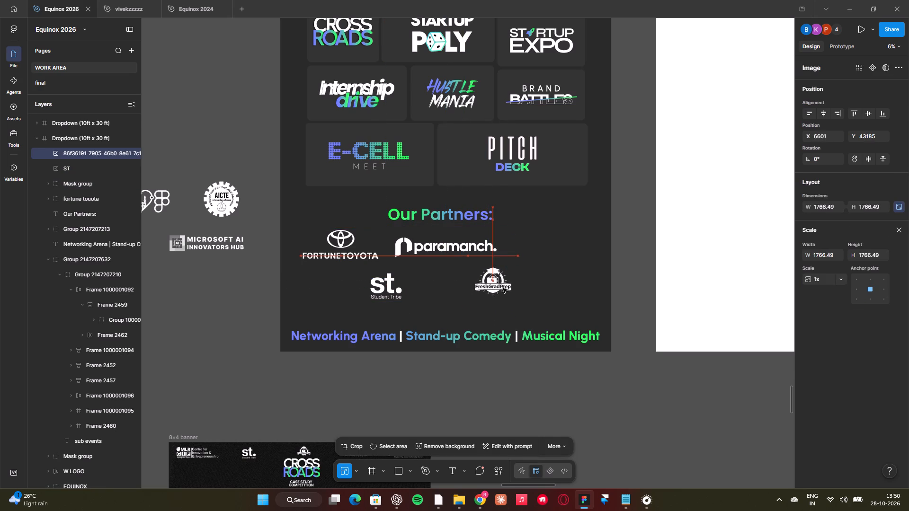
left_click_drag(503, 288, 505, 285)
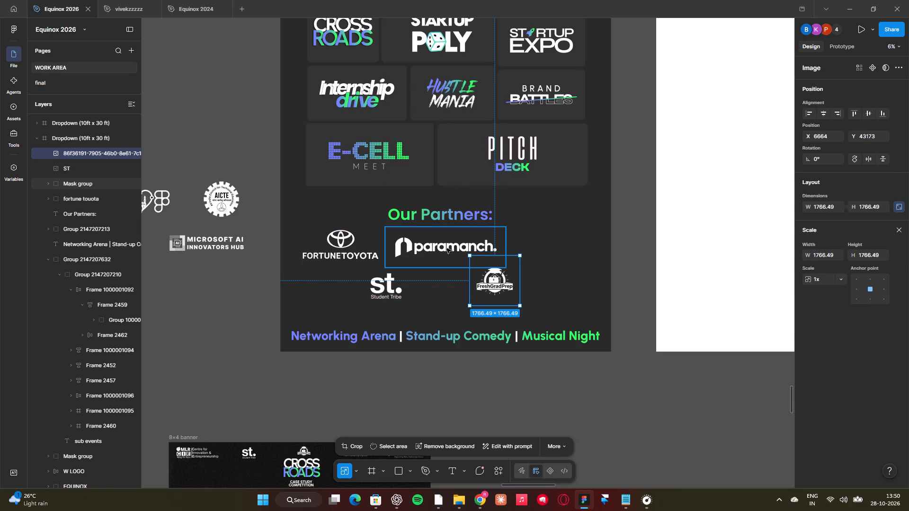
left_click(604, 268)
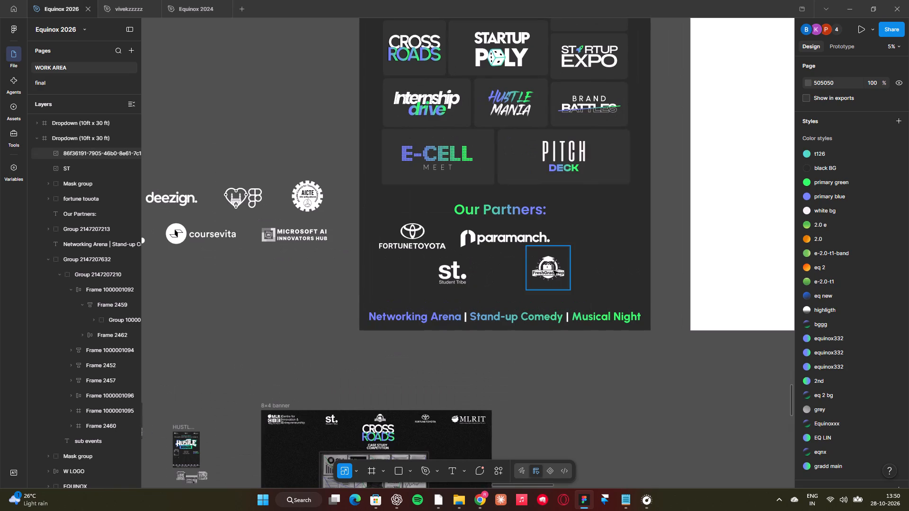
left_click_drag(553, 268, 558, 271)
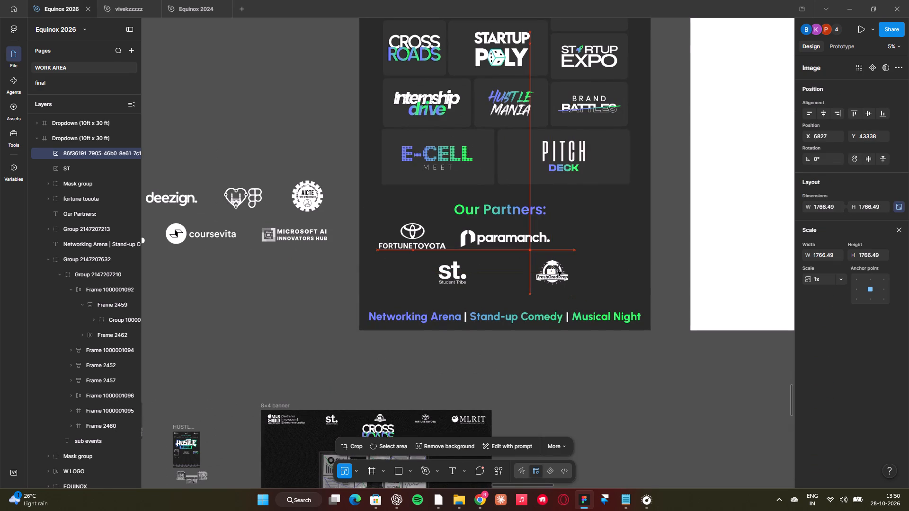
left_click_drag(558, 271, 559, 271)
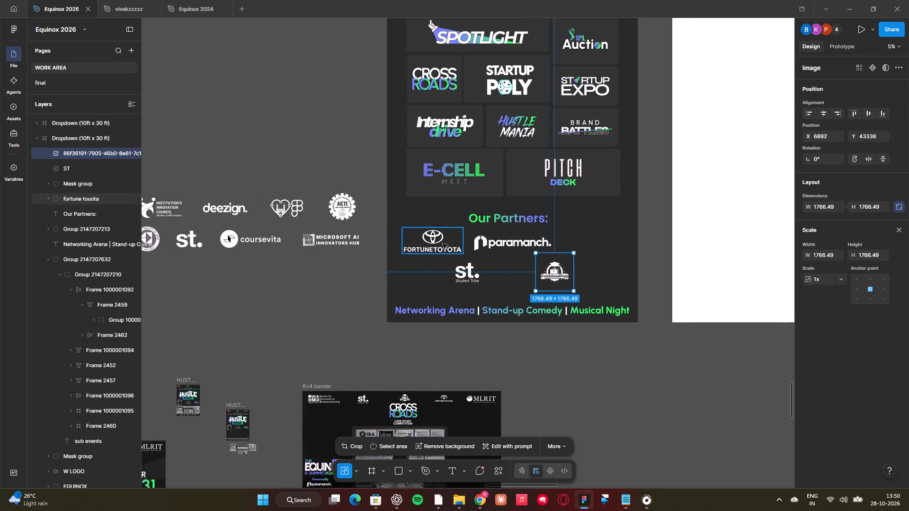
Duplicate the FortuneToyota logo, place the copy right of the paramanch logo at X 7791, Y 42177, and clear the selection.
left_click(443, 244)
key("ctrl+d")
left_click_drag(443, 244, 579, 246)
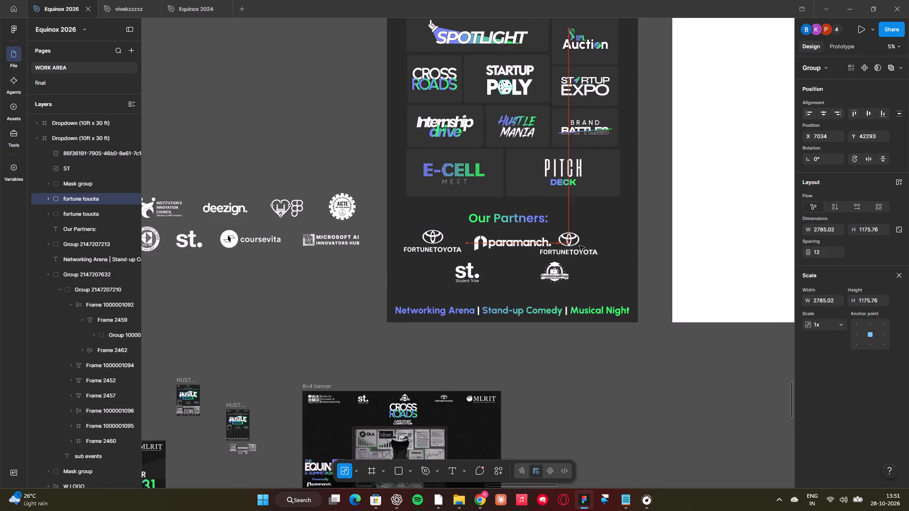
left_click_drag(579, 246, 595, 244)
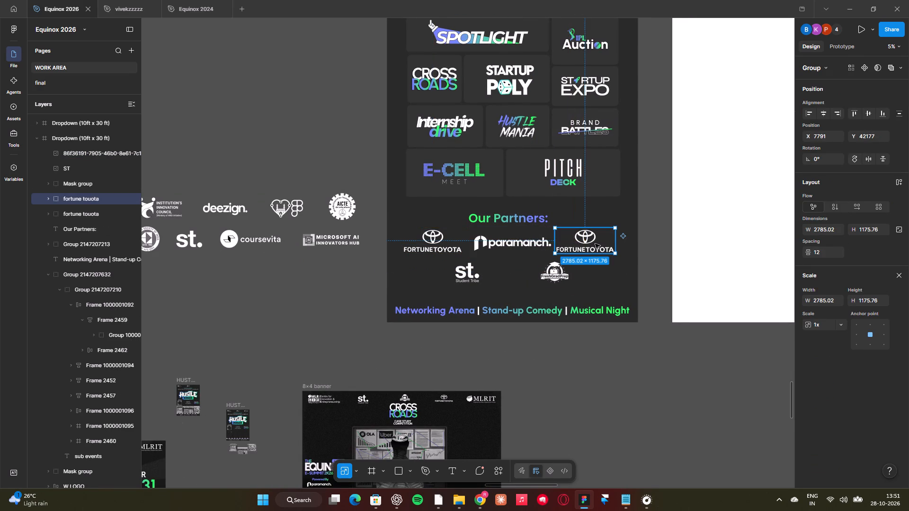
left_click(600, 350)
Bring the lower-row logos closer together, with FreshGradPrep at X 6345, Y 43338 and Student Tribe at X 3548, Y 43686, and deselect.
left_click_drag(552, 278, 546, 278)
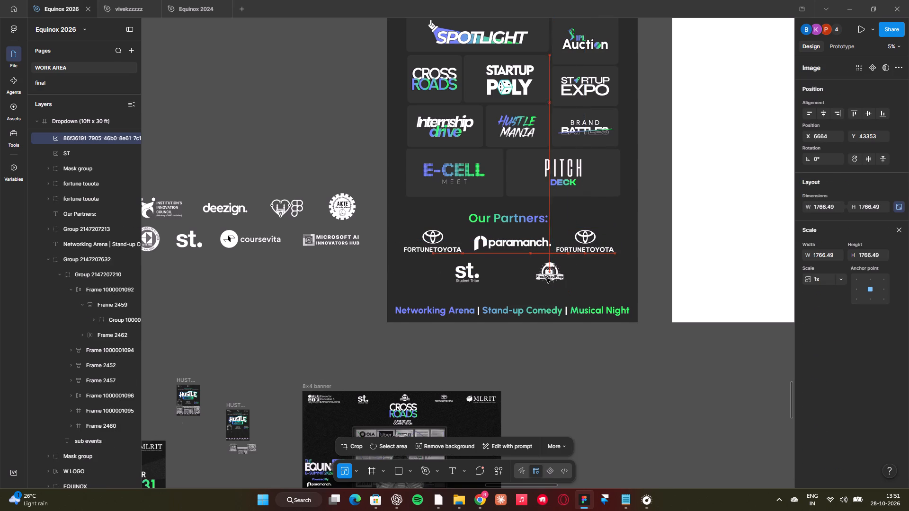
left_click_drag(546, 278, 540, 278)
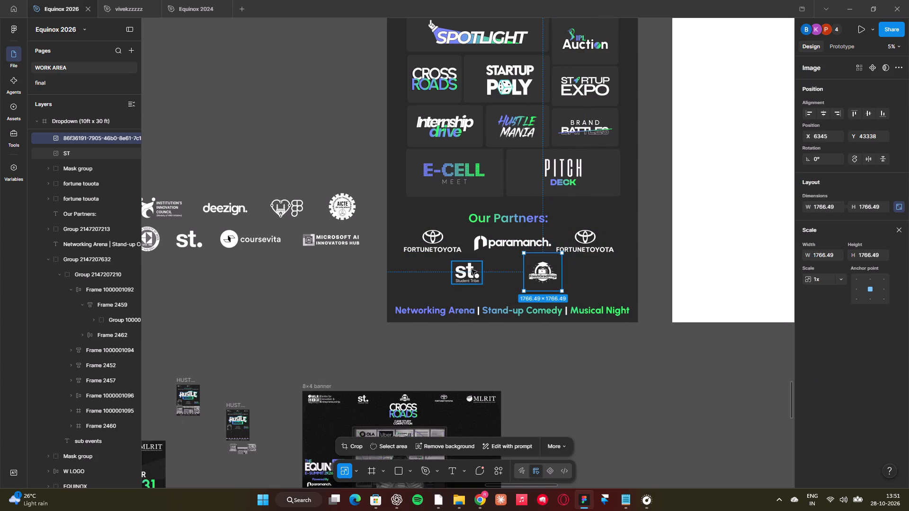
left_click_drag(472, 270, 483, 270)
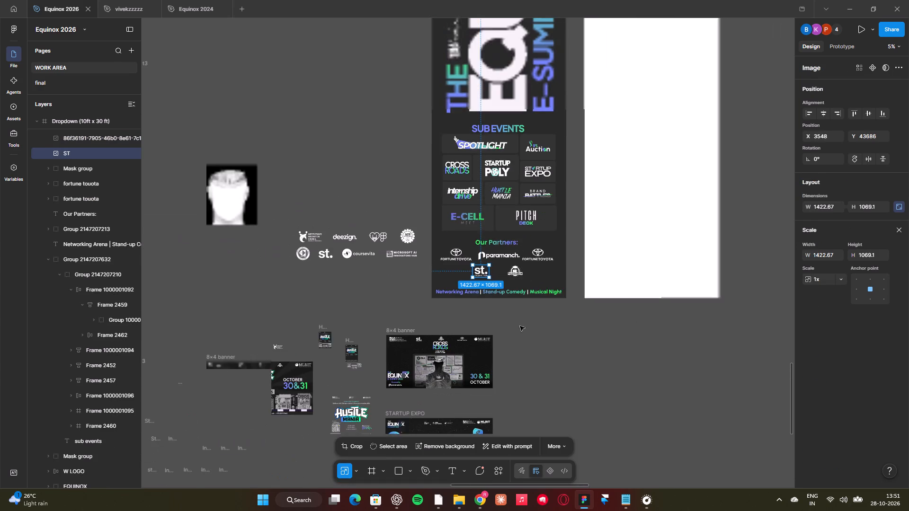
left_click(529, 333)
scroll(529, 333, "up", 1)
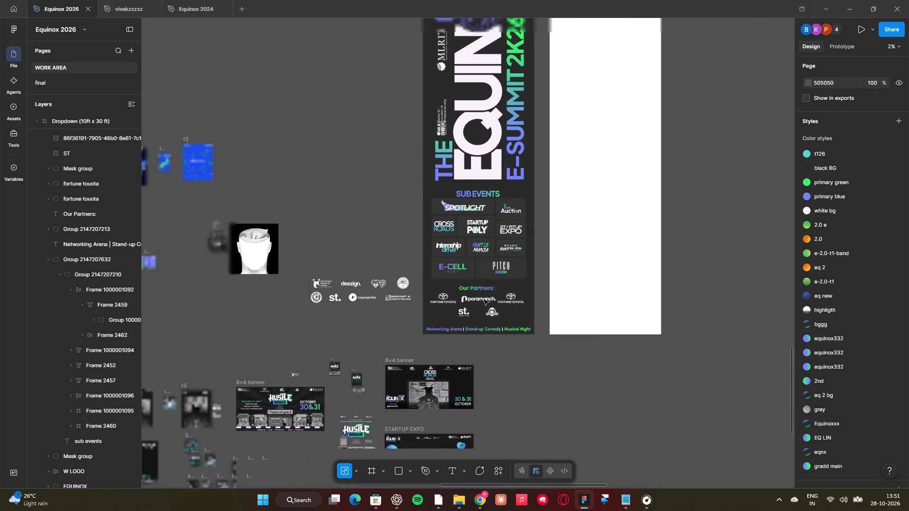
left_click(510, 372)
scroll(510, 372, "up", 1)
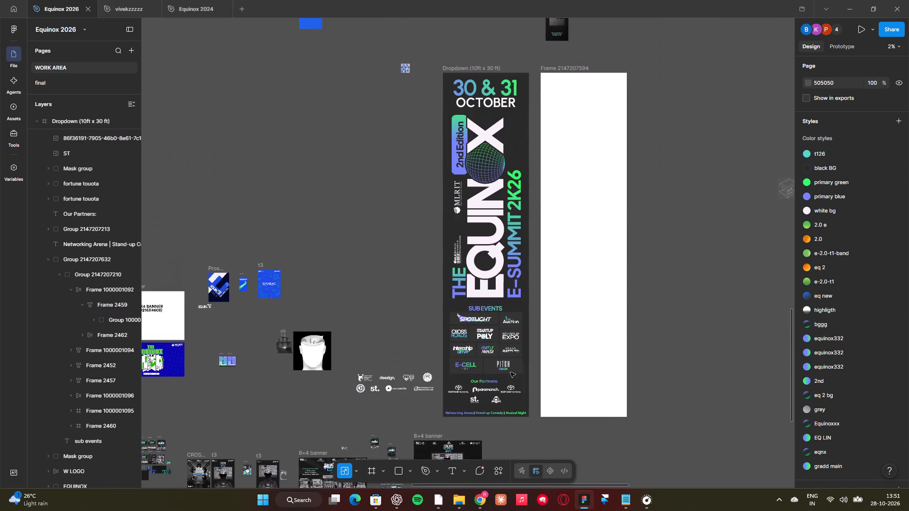
Nudge the Sub Events group down to about Y 31393 on the Our Partners dropdown banner.
left_click(496, 349)
key("Down")
key("Down")
key("Down")
key("Down")
key("Down")
key("Down")
key("Down")
key("Down")
key("Down")
key("Down")
key("Down")
key("Down")
key("Down")
key("Down")
key("Down")
key("Down")
key("Down")
key("Down")
key("Down")
key("Down")
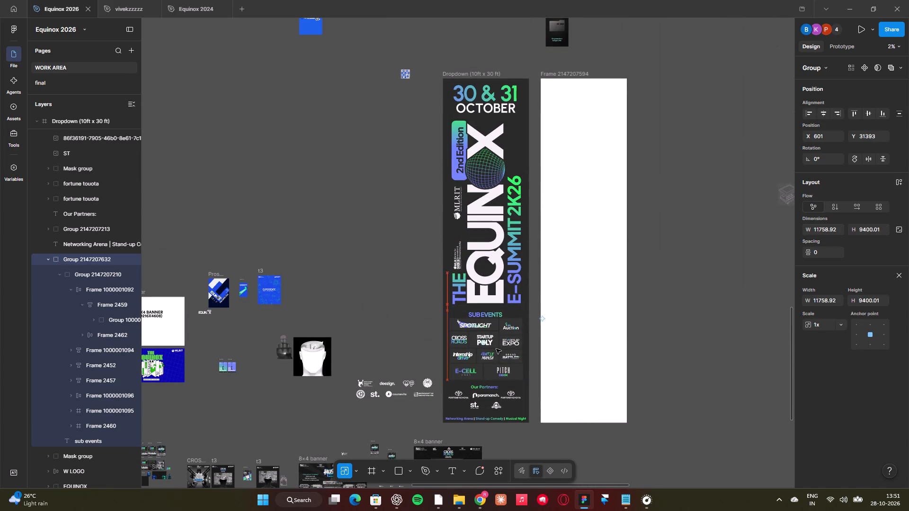
Nudge the large rotated EQUINOX title group down to Y 5775, closer to the Sub Events section.
left_click(504, 261)
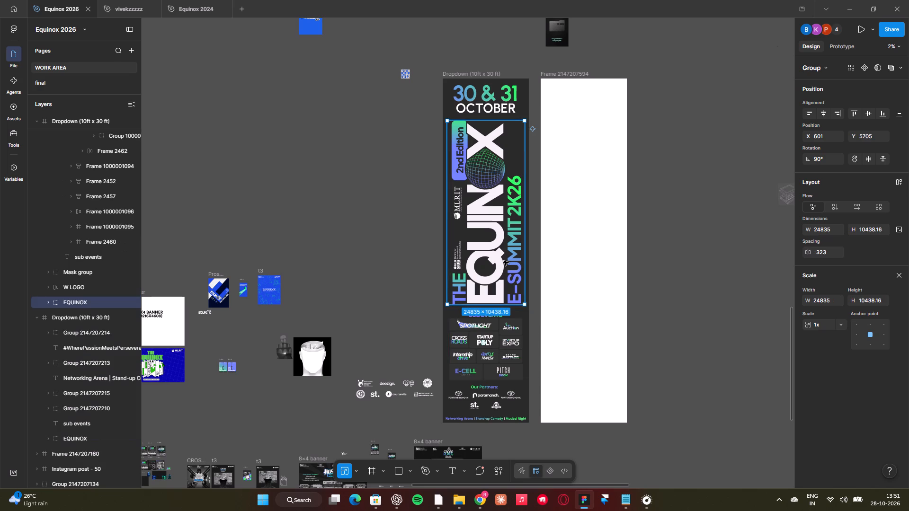
key("Down")
key("Down")
key("Down")
key("Down")
key("Down")
key("Down")
key("Down")
key("Down")
key("Down")
key("Down")
key("Down")
key("Down")
key("Down")
key("Down")
key("Down")
key("Down")
key("Down")
key("Down")
key("Down")
key("Down")
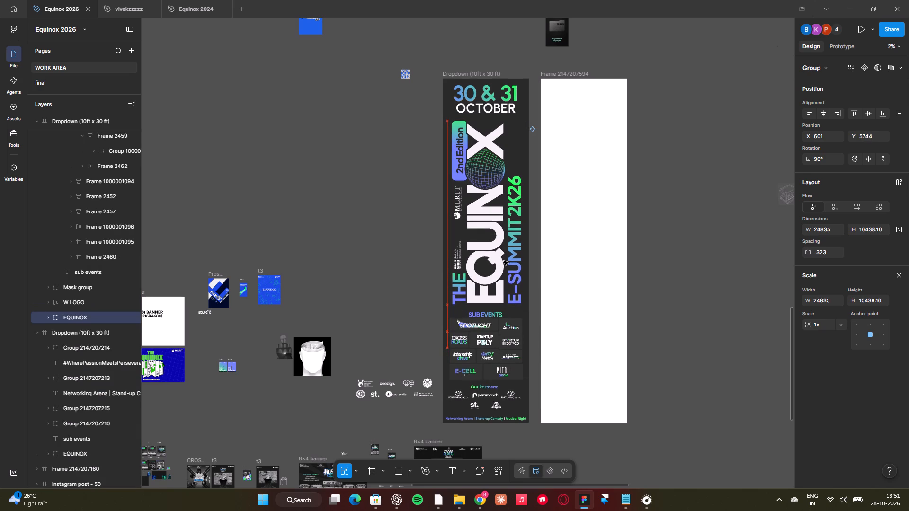
key("Down")
key("Down")
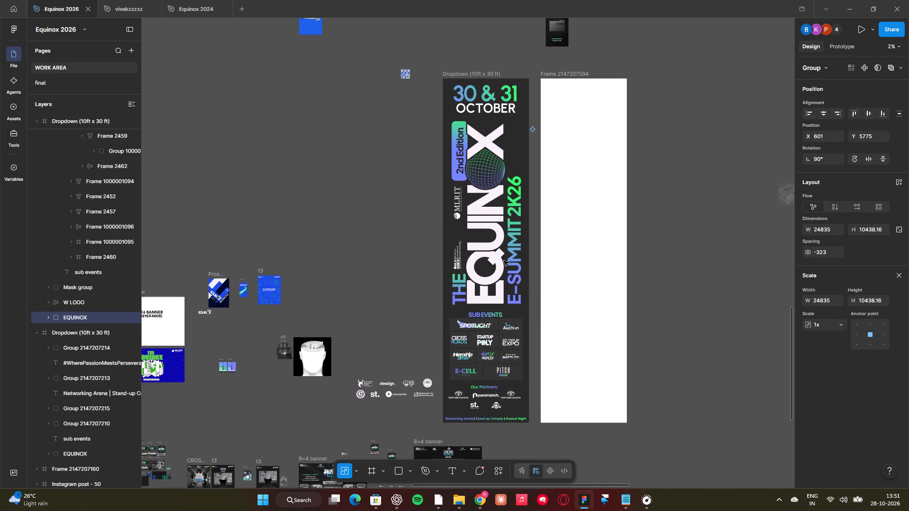
Scale the 30 & 31 October date group up to about 9508 × 4255, centre it horizontally on the banner, and deselect.
left_click(499, 110)
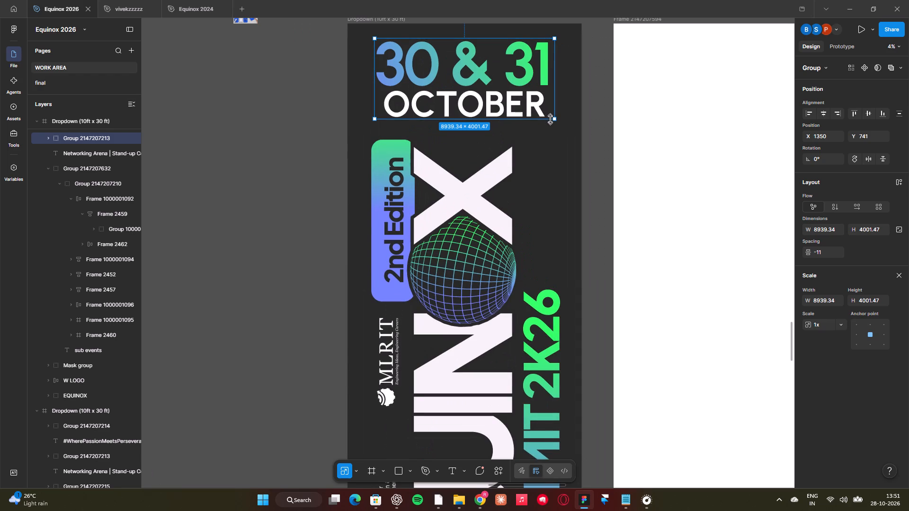
left_click_drag(553, 120, 550, 124)
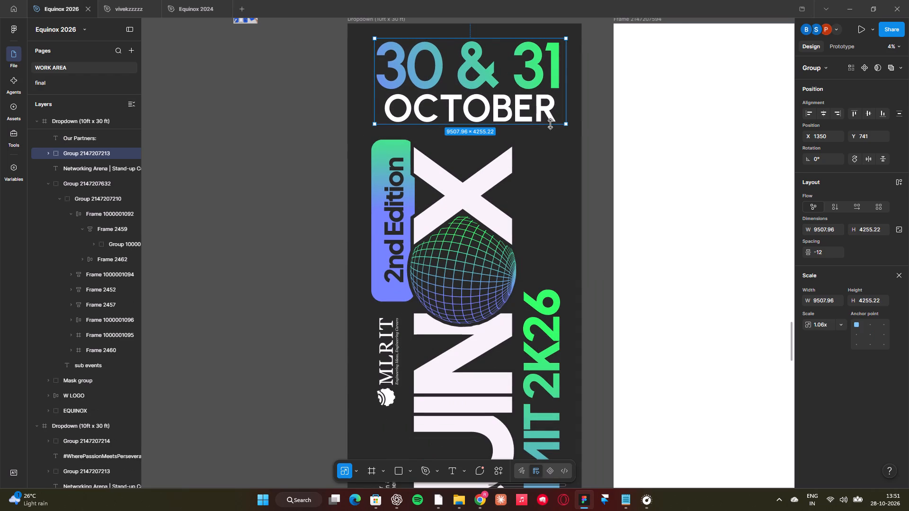
left_click(825, 117)
left_click(608, 139)
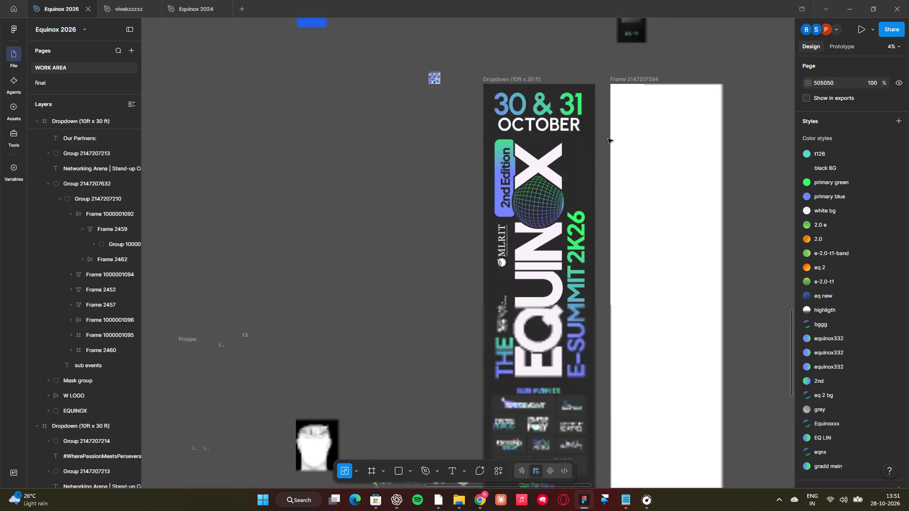
Nudge the rotated W LOGO frame below the MLRIT logo up to about Y 21730.
scroll(608, 139, "down", 3)
left_click(503, 173)
key("Up")
key("Up")
key("Up")
key("Up")
key("Up")
key("Up")
key("Up")
key("Up")
key("Up")
key("Up")
key("Up")
key("Up")
key("Up")
key("Up")
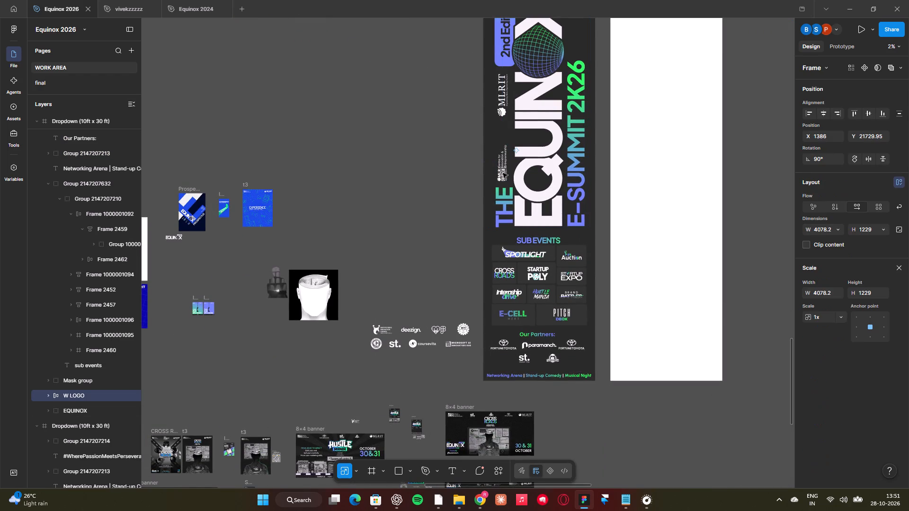
Nudge the rotated MLRIT logo beside the EQUINOX title up to about Y 14626.
left_click(505, 96)
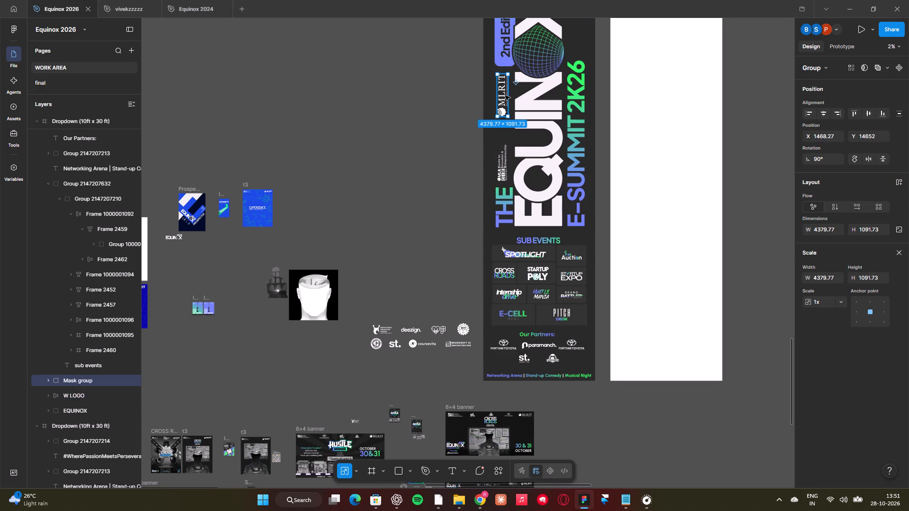
key("Up")
key("Up")
key("Up")
key("Up")
key("Up")
key("Up")
key("Up")
key("Up")
key("Up")
key("Up")
key("Up")
key("Up")
key("Up")
key("Up")
key("Up")
key("Up")
key("Up")
key("Up")
key("Up")
key("Up")
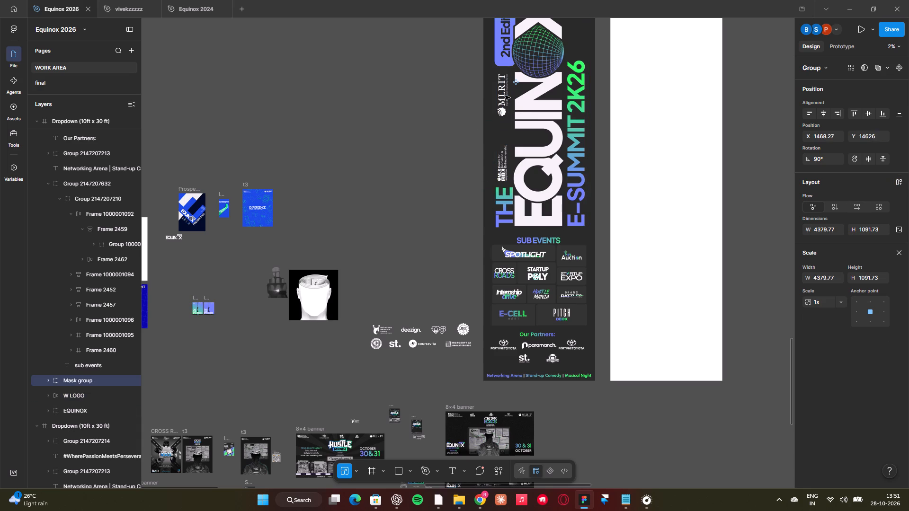
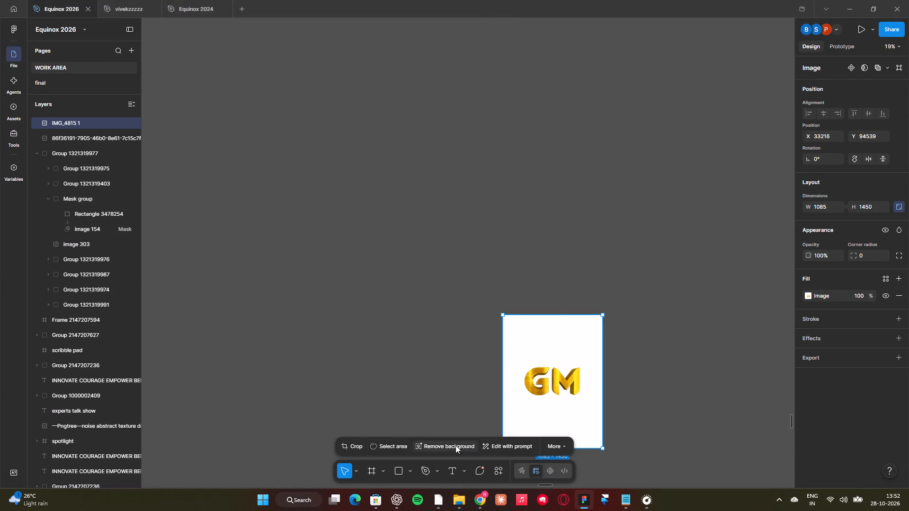
Copy the GM logo image into the vivekzzzzz file and place it in empty canvas space at about X 2016, Y -2322.
left_click(619, 173)
key("ctrl+c")
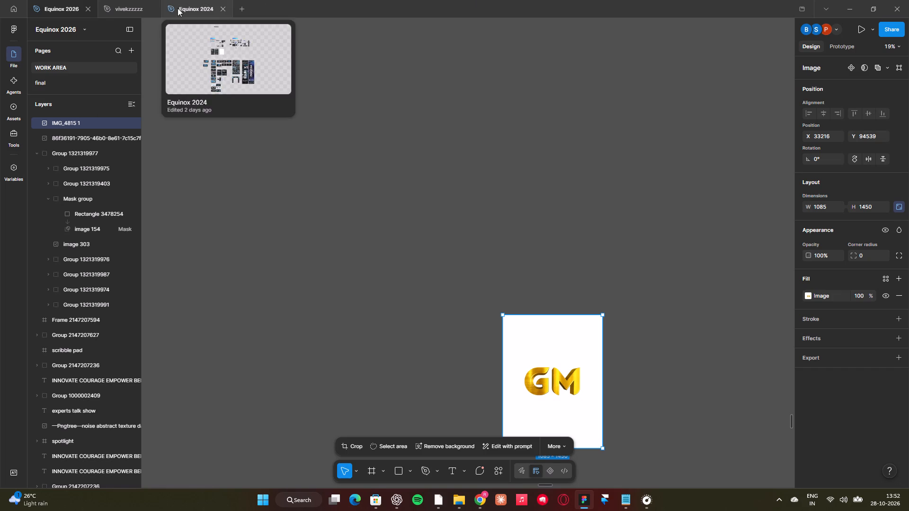
left_click(114, 13)
left_click(329, 178)
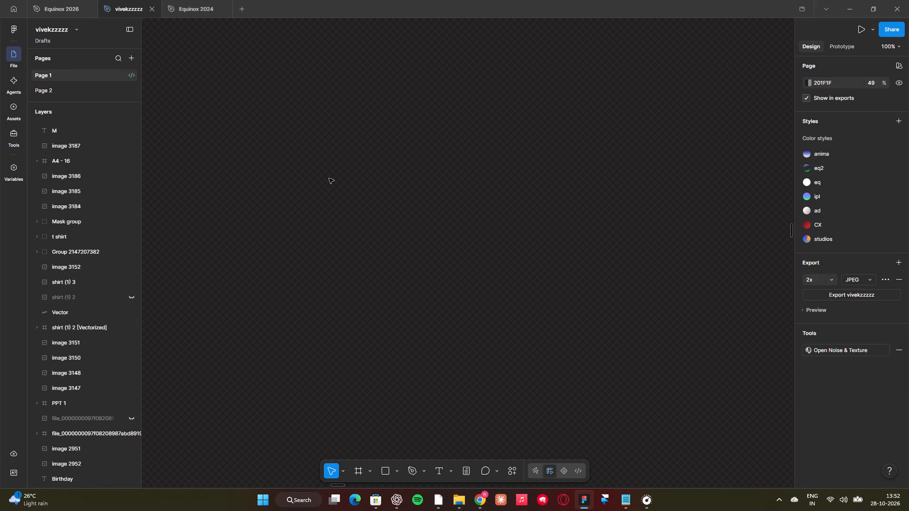
key("ctrl+v")
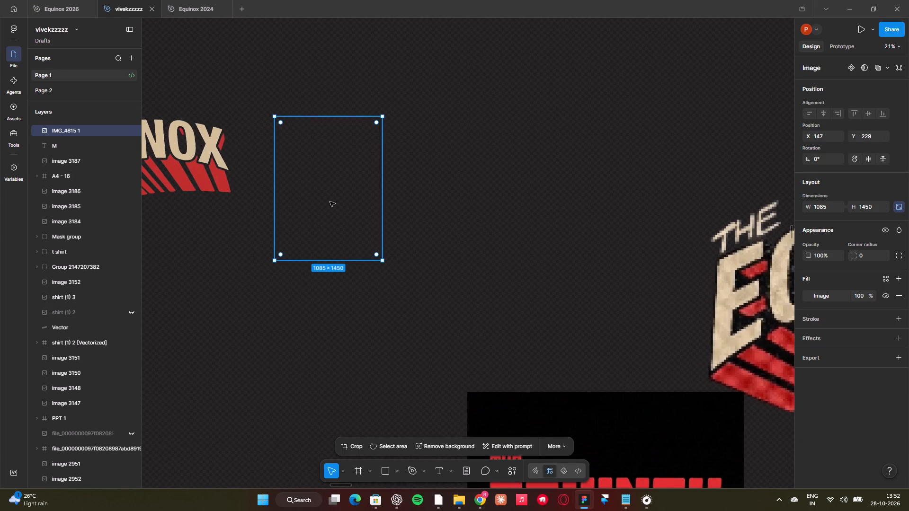
left_click_drag(329, 202, 400, 150)
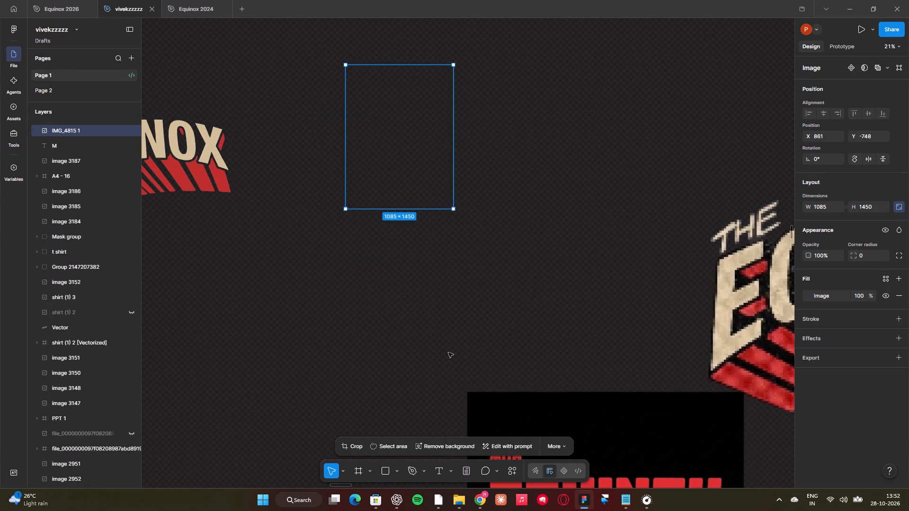
left_click(447, 351)
left_click_drag(413, 253, 472, 173)
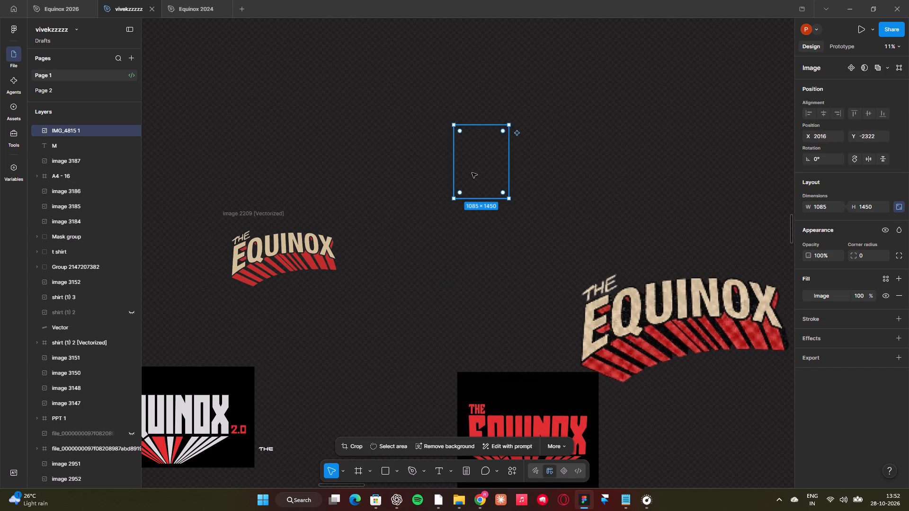
scroll(472, 173, "up", 1)
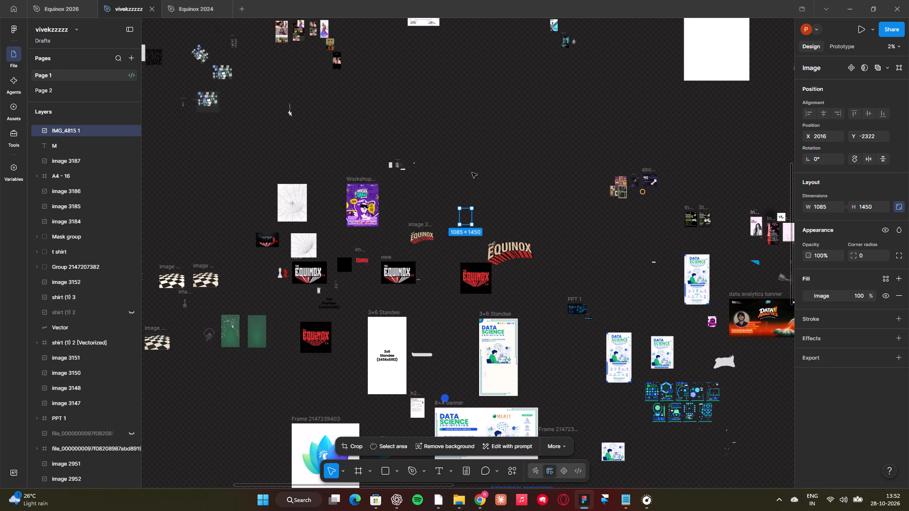
scroll(472, 173, "up", 1)
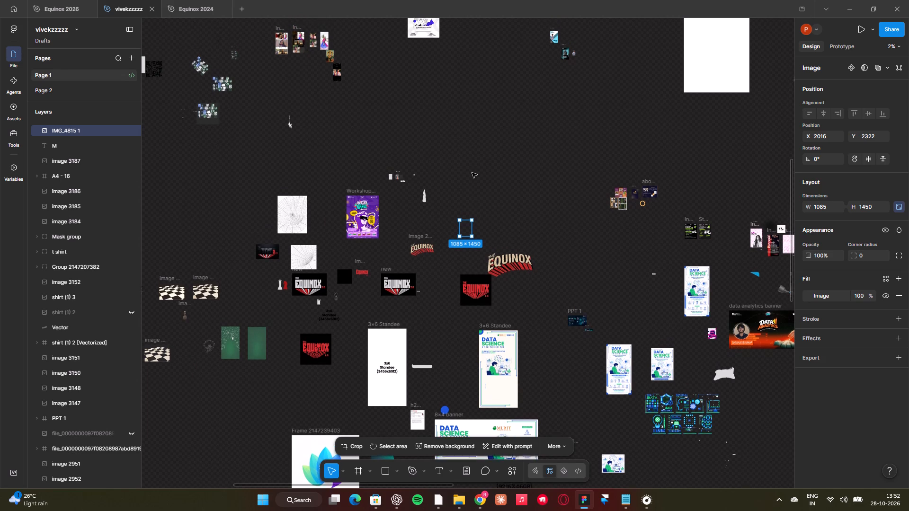
scroll(472, 173, "up", 1)
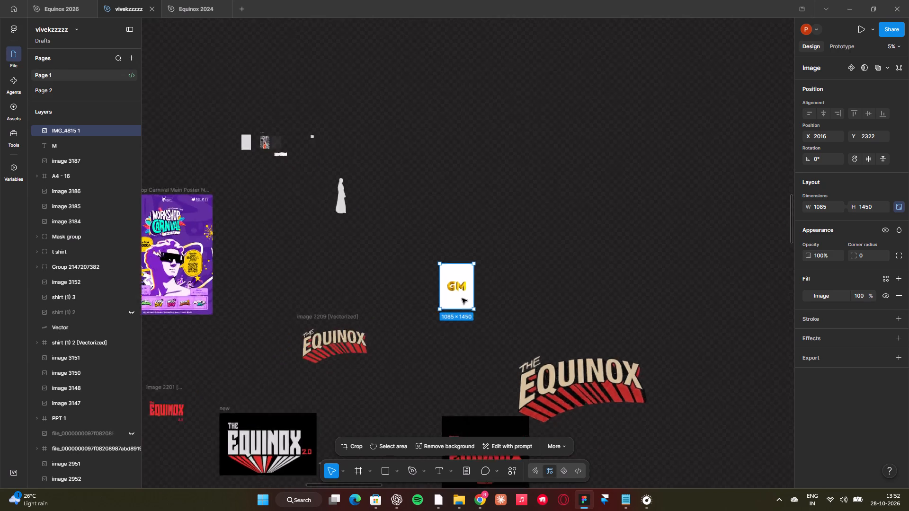
Remove the white background from the pasted GM logo image and deselect it.
left_click(442, 450)
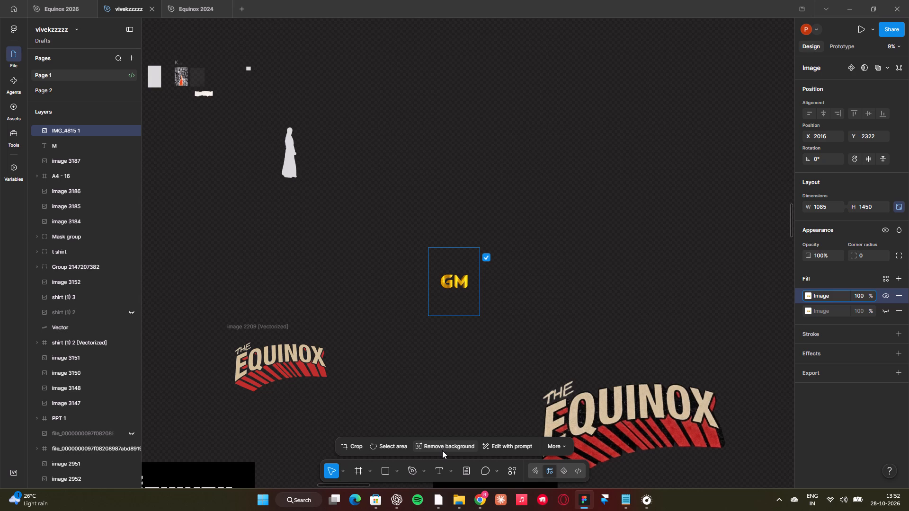
scroll(459, 354, "up", 2)
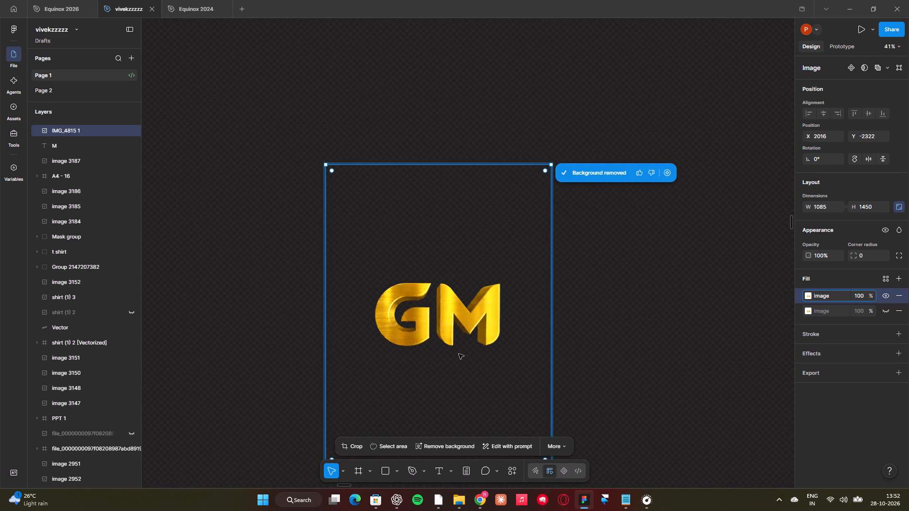
left_click(578, 353)
Draw a rectangle of about 938 × 620 covering the gold GM lettering.
left_click(385, 469)
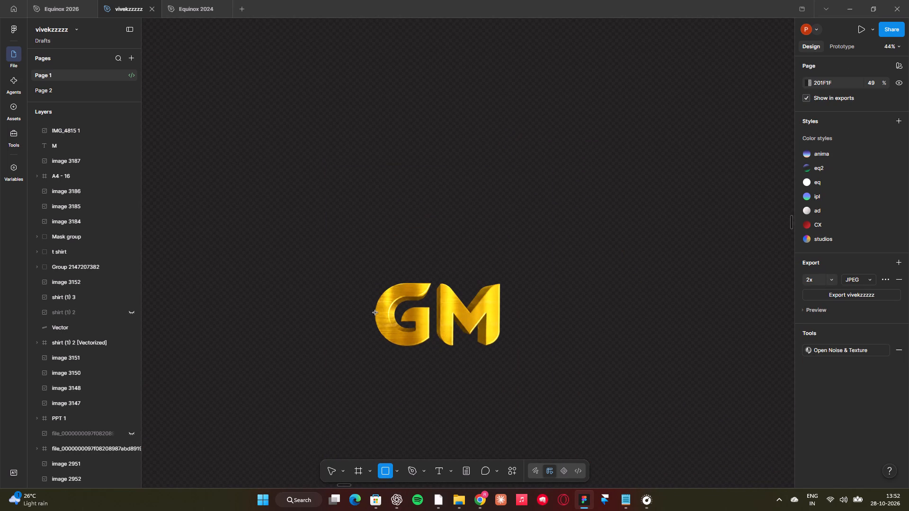
left_click_drag(347, 260, 542, 388)
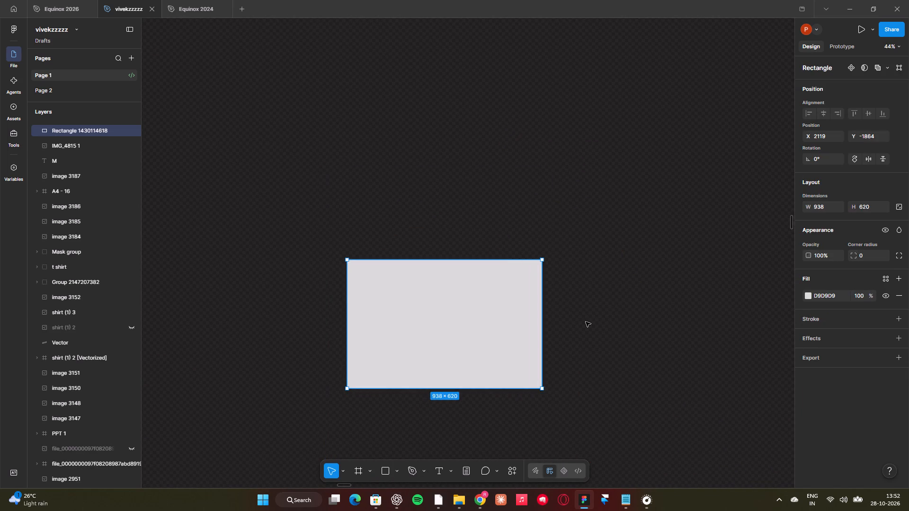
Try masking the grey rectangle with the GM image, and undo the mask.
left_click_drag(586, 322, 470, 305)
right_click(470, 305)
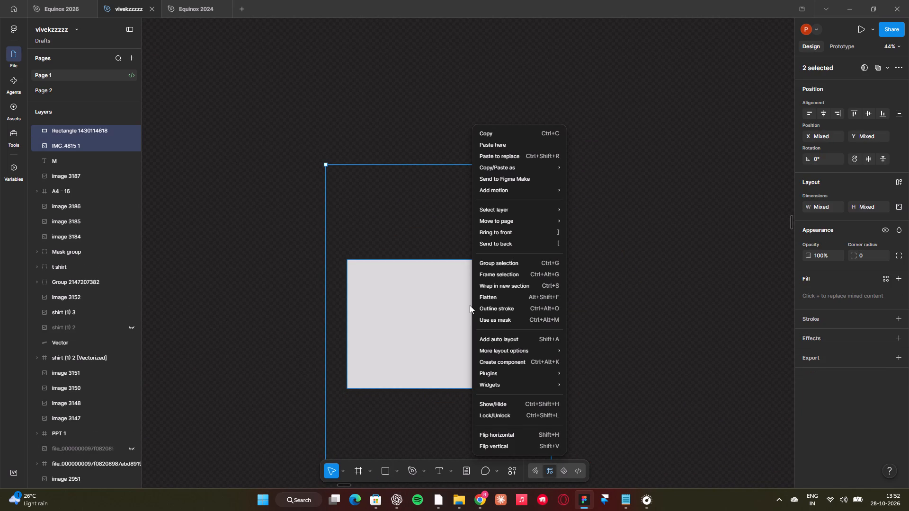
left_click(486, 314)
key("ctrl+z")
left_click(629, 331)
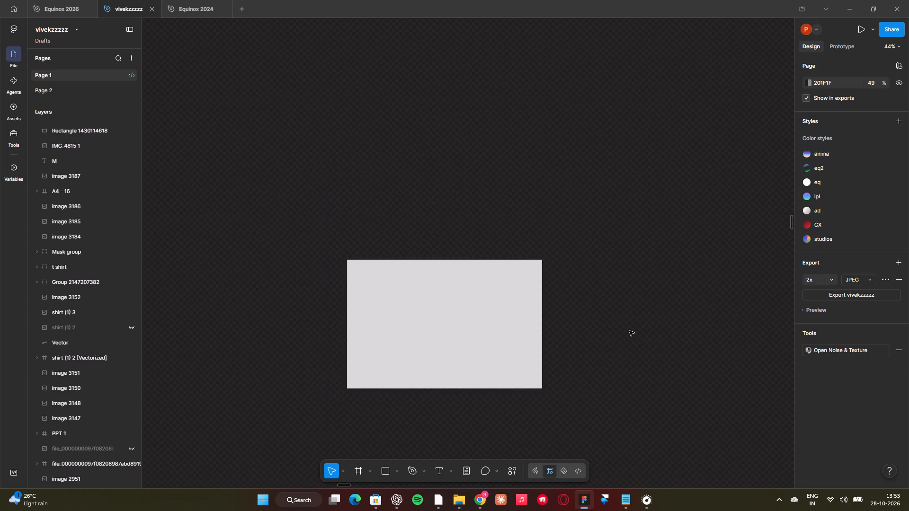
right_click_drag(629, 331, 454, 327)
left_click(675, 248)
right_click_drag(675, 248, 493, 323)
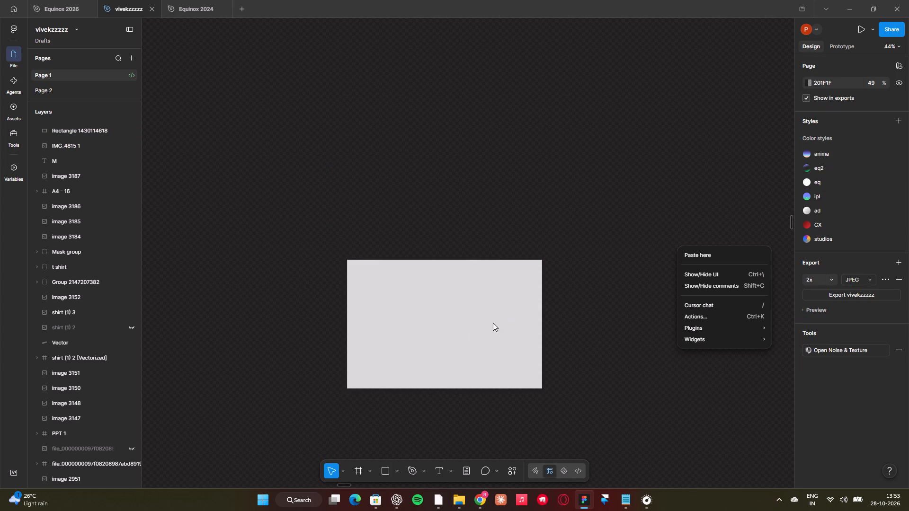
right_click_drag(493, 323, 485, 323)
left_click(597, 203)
Mask the grey rectangle with the GM image to make a flat single-colour version of the logo, and deselect.
left_click_drag(597, 203, 463, 317)
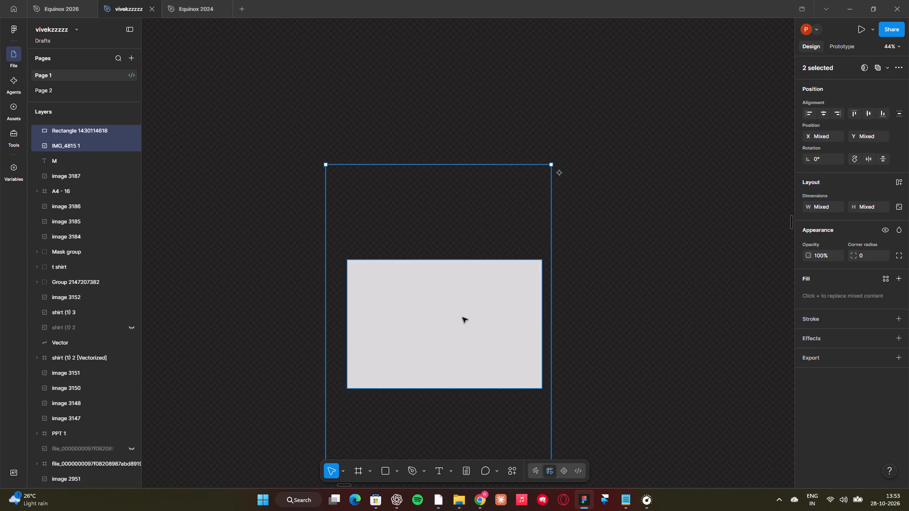
right_click(463, 317)
left_click(482, 319)
left_click(648, 303)
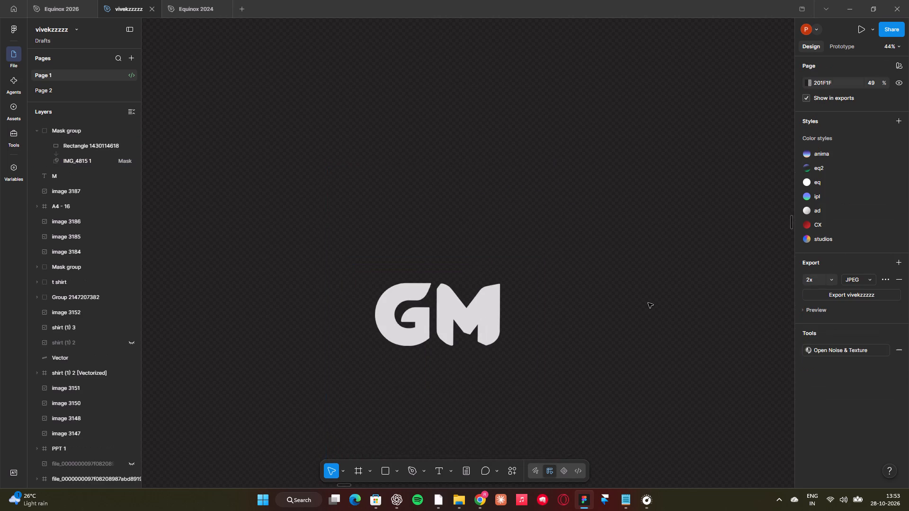
left_click(538, 314)
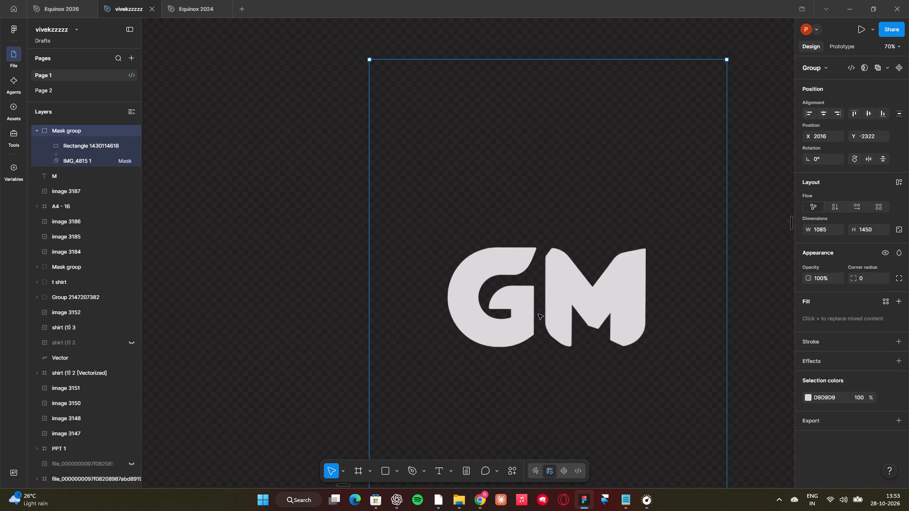
left_click(733, 285)
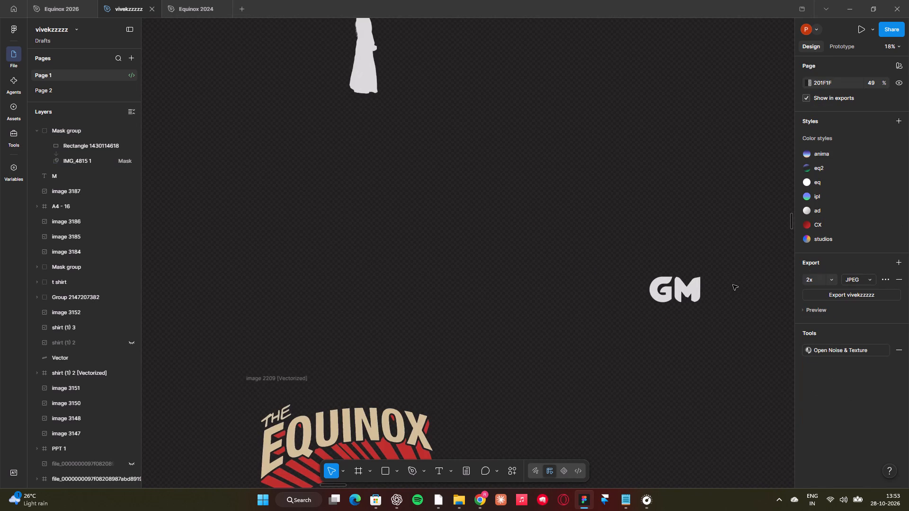
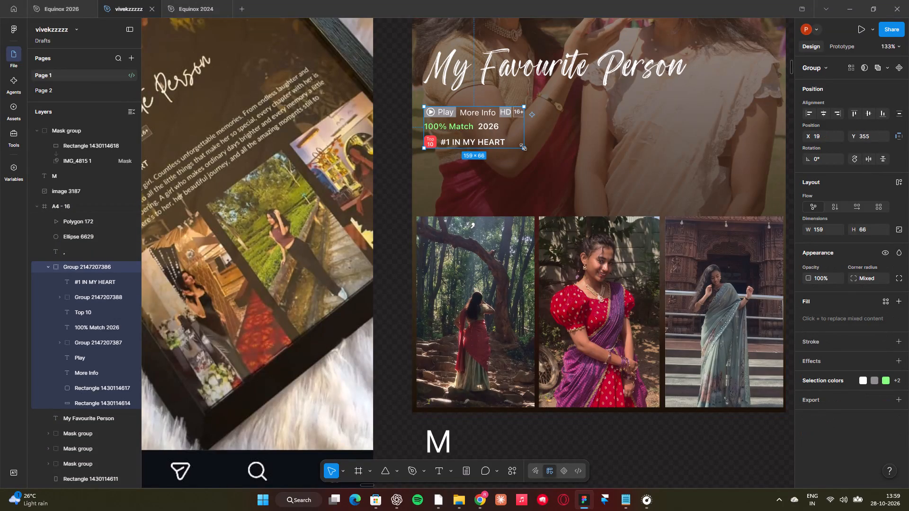
Scale the Play, More Info and 100% Match badge group proportionally to about 183 × 76.
key("k")
left_click_drag(523, 147, 527, 151)
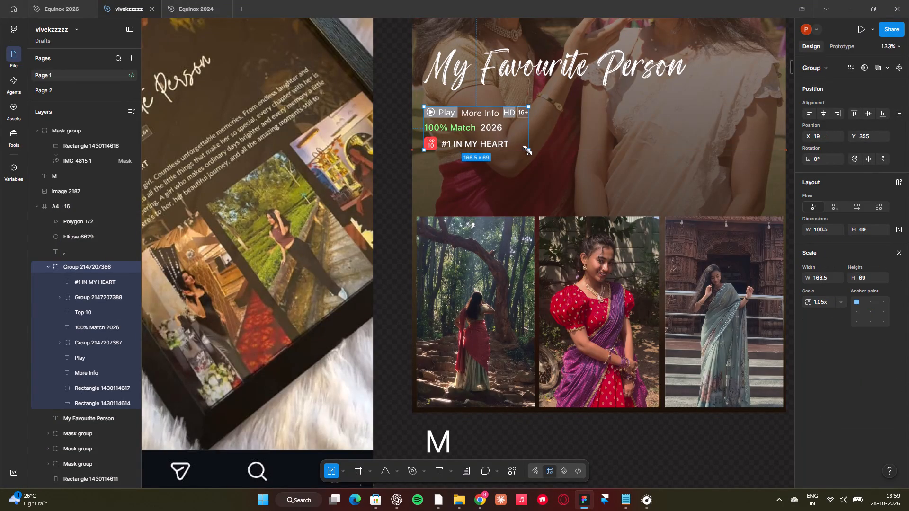
left_click_drag(527, 151, 527, 154)
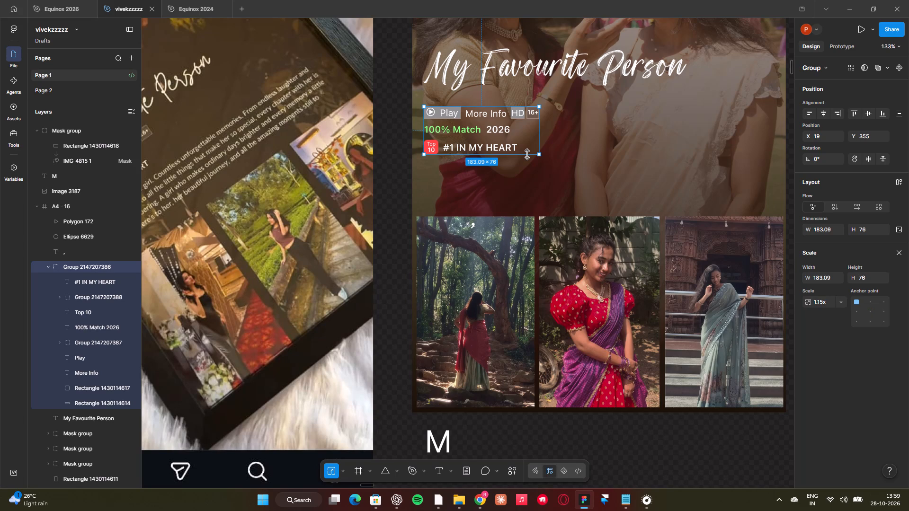
scroll(527, 154, "right", 1)
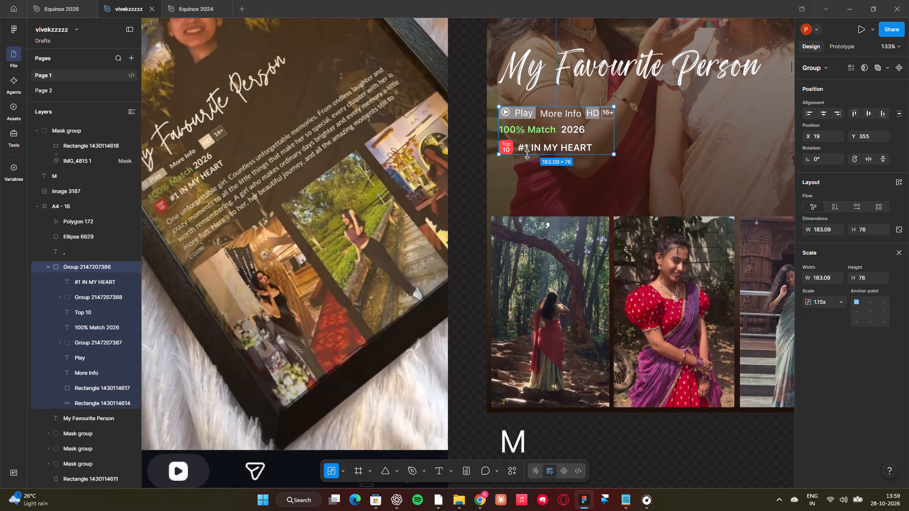
scroll(527, 154, "right", 1)
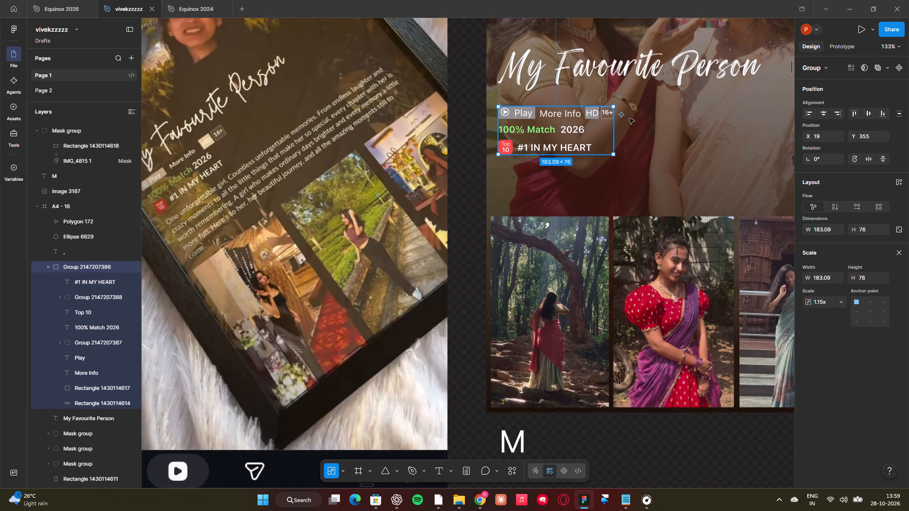
left_click(896, 250)
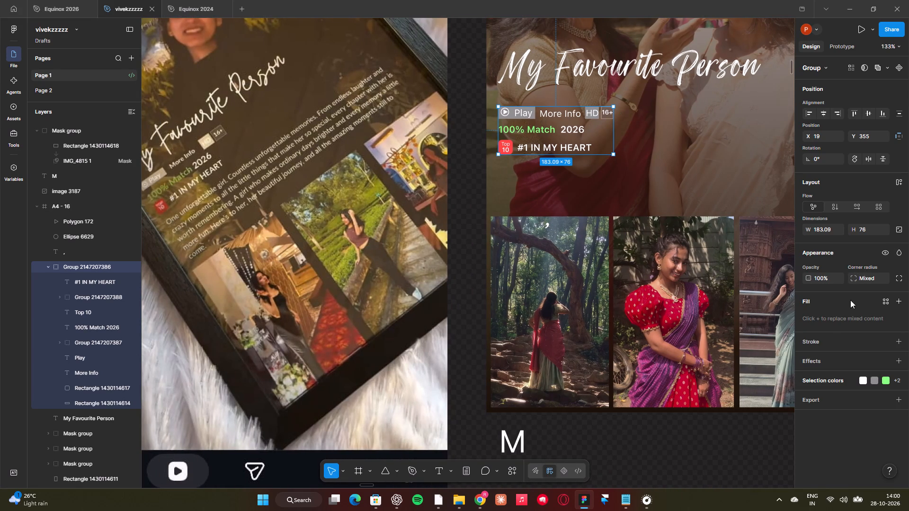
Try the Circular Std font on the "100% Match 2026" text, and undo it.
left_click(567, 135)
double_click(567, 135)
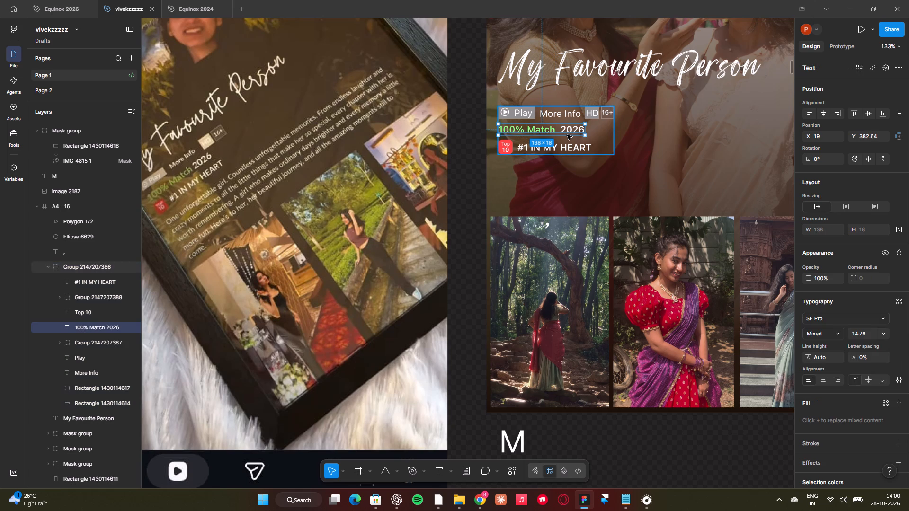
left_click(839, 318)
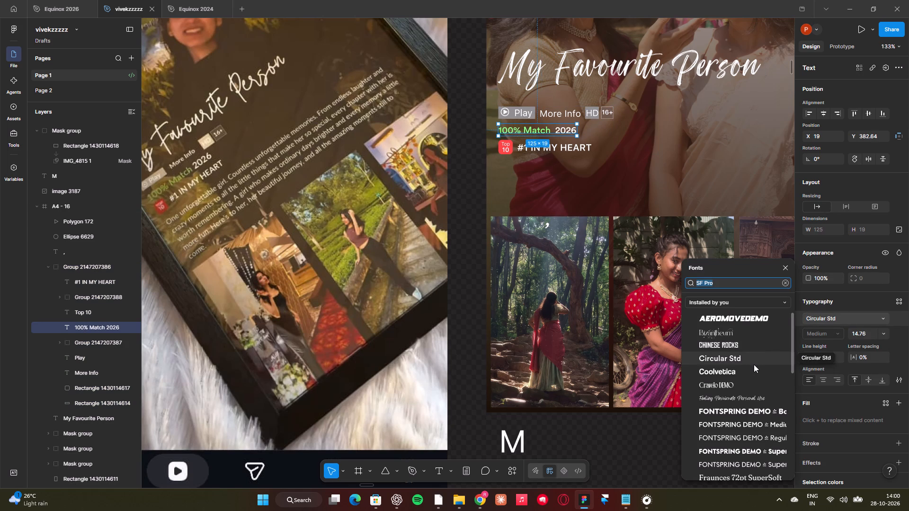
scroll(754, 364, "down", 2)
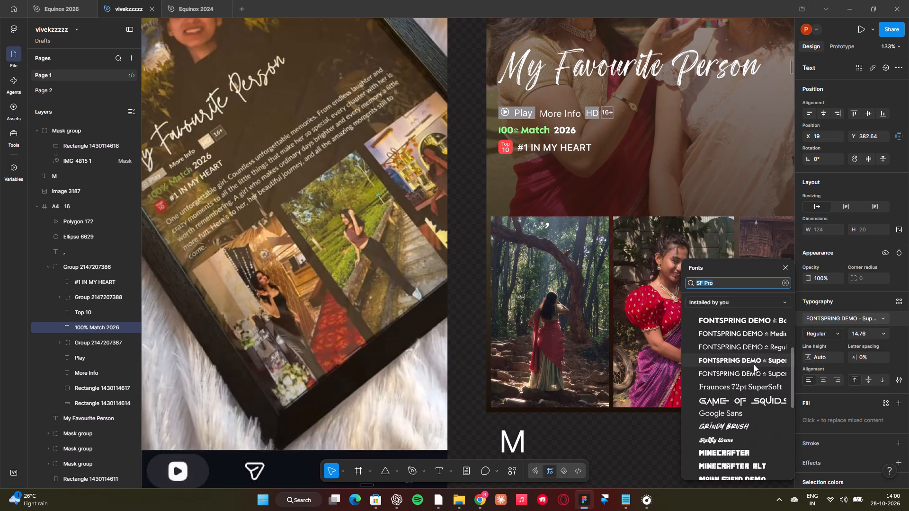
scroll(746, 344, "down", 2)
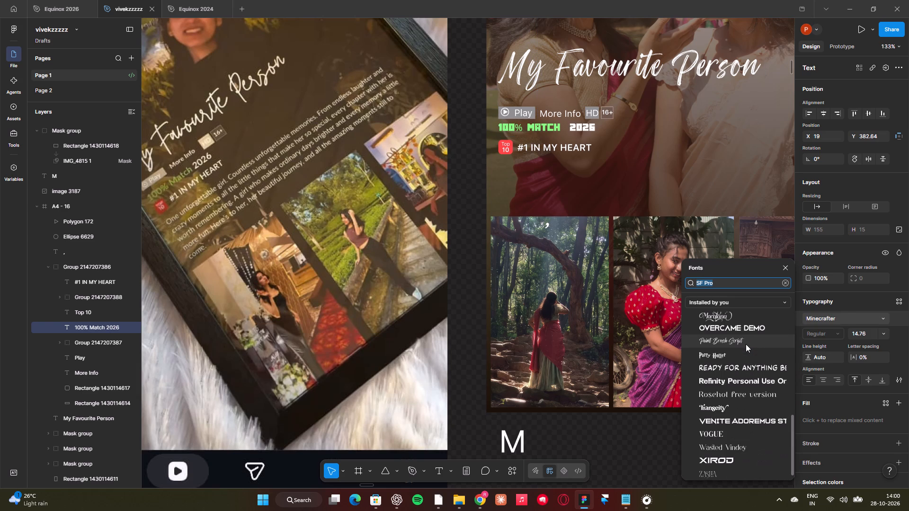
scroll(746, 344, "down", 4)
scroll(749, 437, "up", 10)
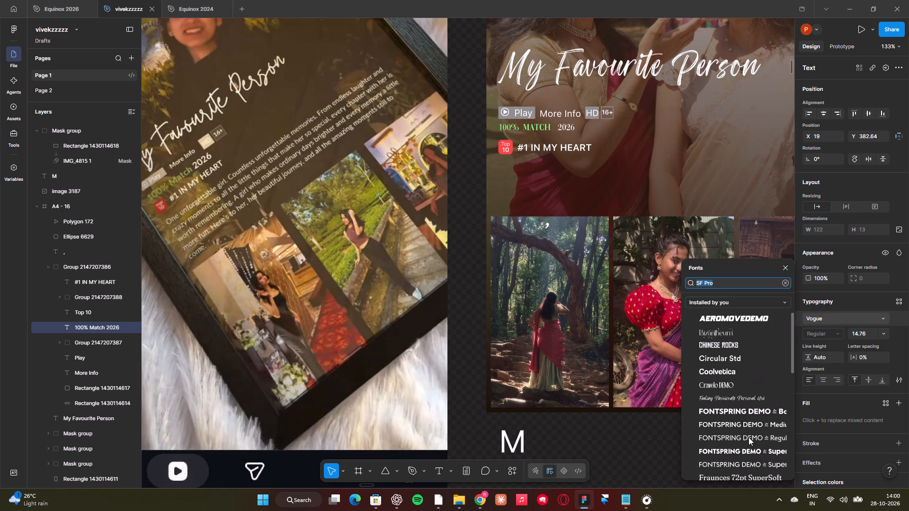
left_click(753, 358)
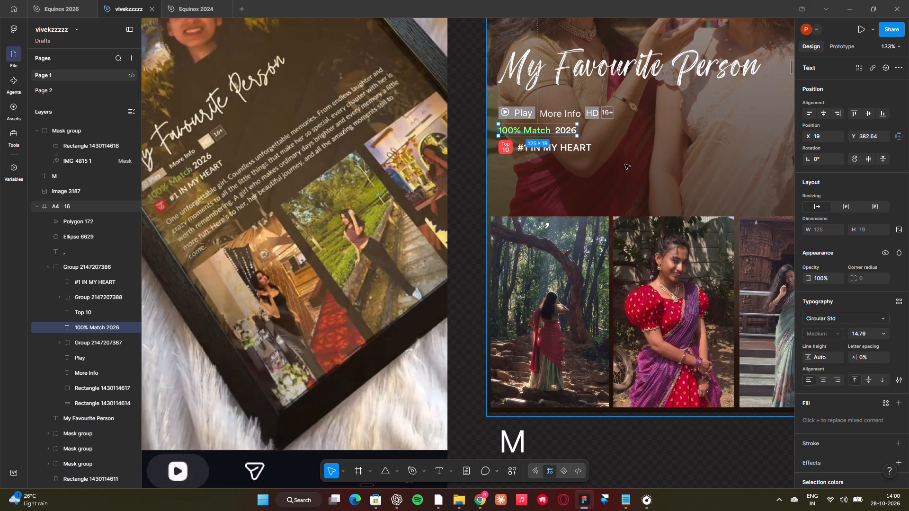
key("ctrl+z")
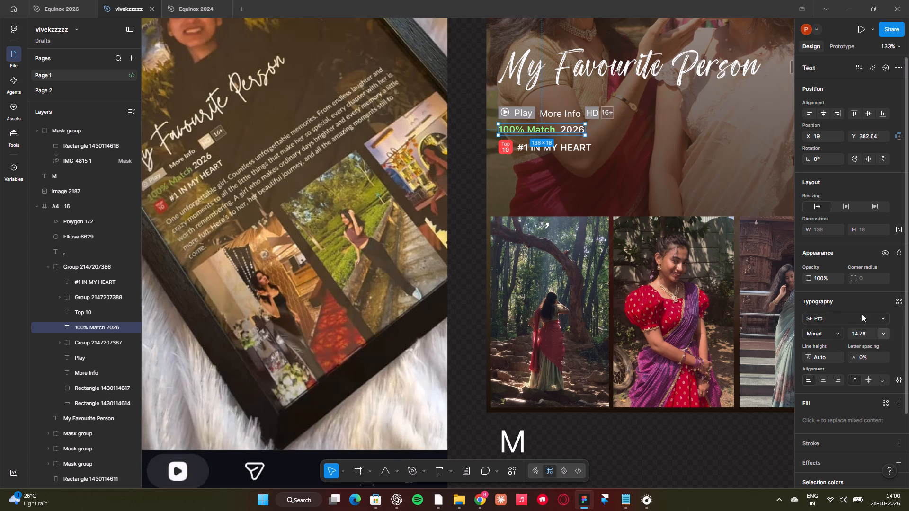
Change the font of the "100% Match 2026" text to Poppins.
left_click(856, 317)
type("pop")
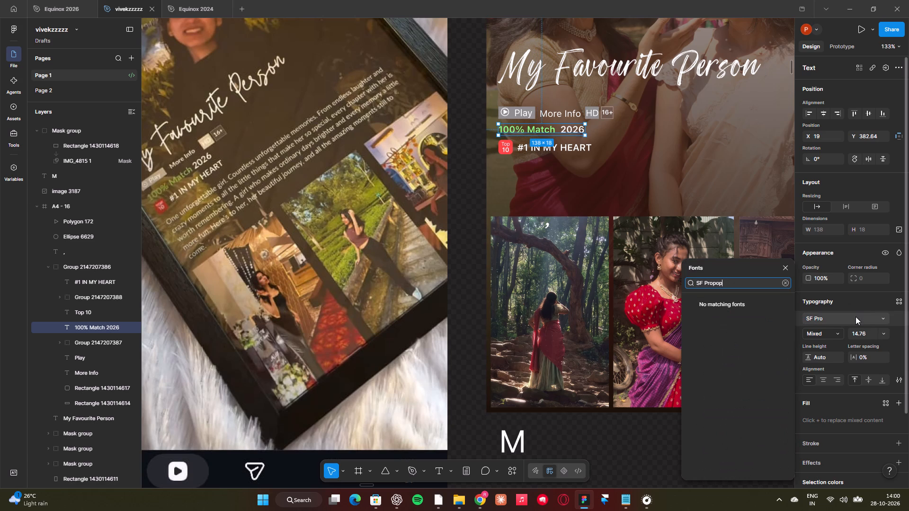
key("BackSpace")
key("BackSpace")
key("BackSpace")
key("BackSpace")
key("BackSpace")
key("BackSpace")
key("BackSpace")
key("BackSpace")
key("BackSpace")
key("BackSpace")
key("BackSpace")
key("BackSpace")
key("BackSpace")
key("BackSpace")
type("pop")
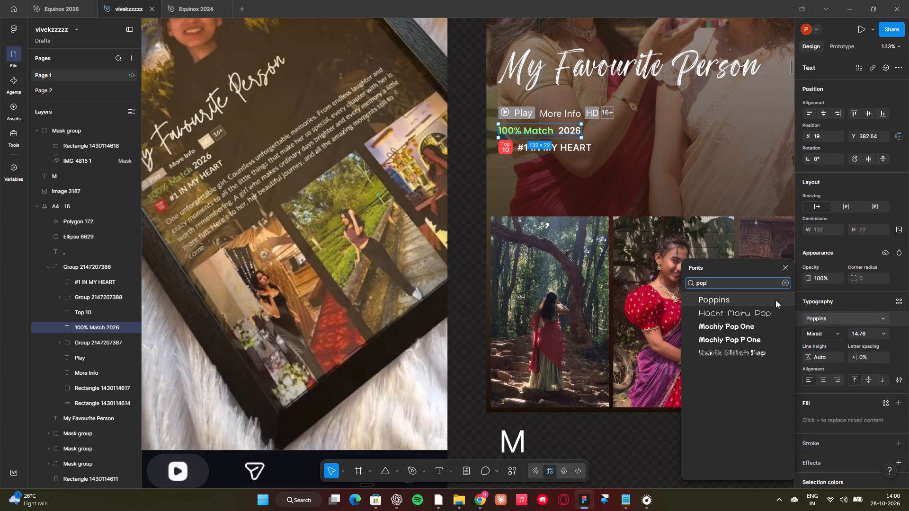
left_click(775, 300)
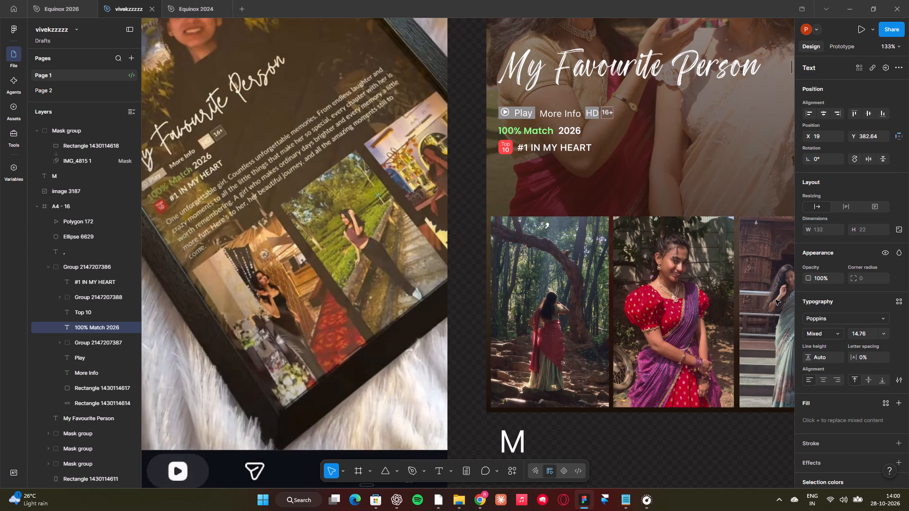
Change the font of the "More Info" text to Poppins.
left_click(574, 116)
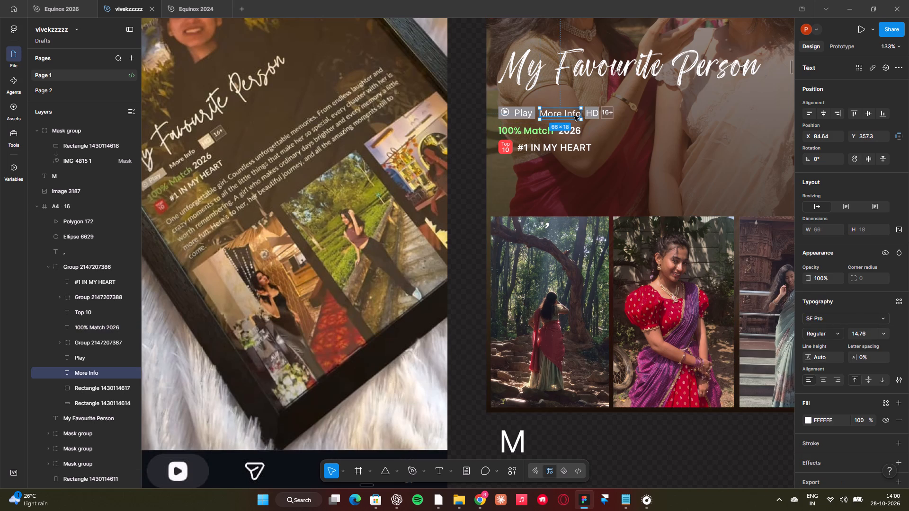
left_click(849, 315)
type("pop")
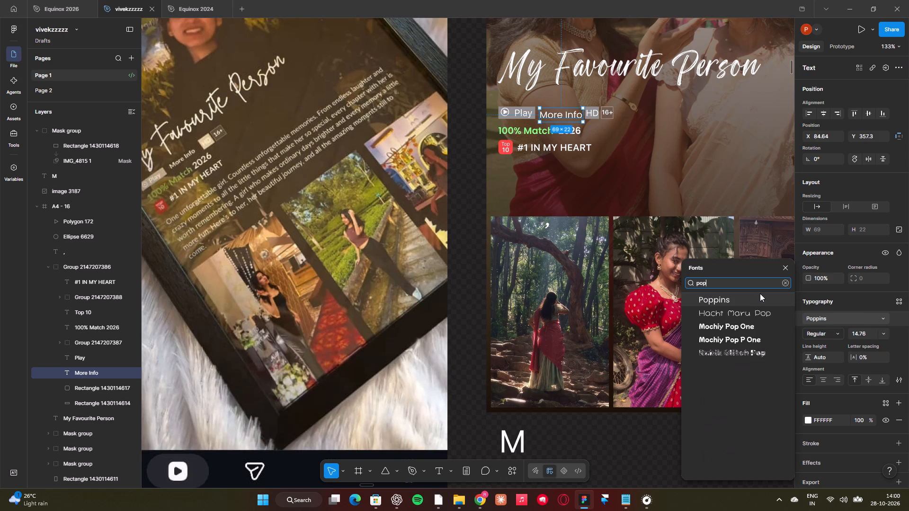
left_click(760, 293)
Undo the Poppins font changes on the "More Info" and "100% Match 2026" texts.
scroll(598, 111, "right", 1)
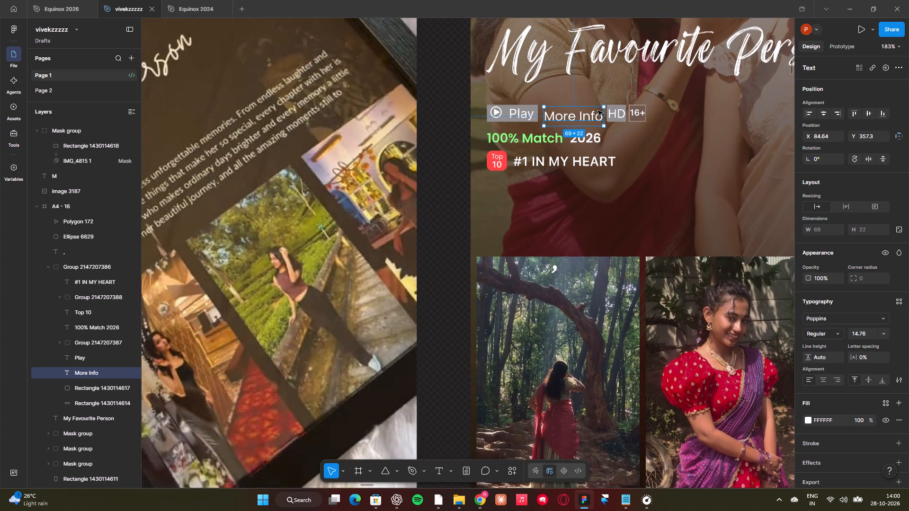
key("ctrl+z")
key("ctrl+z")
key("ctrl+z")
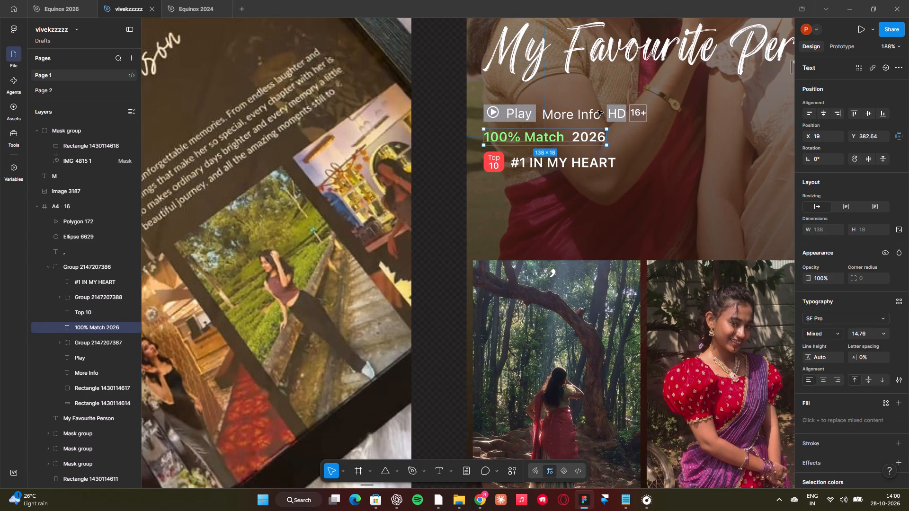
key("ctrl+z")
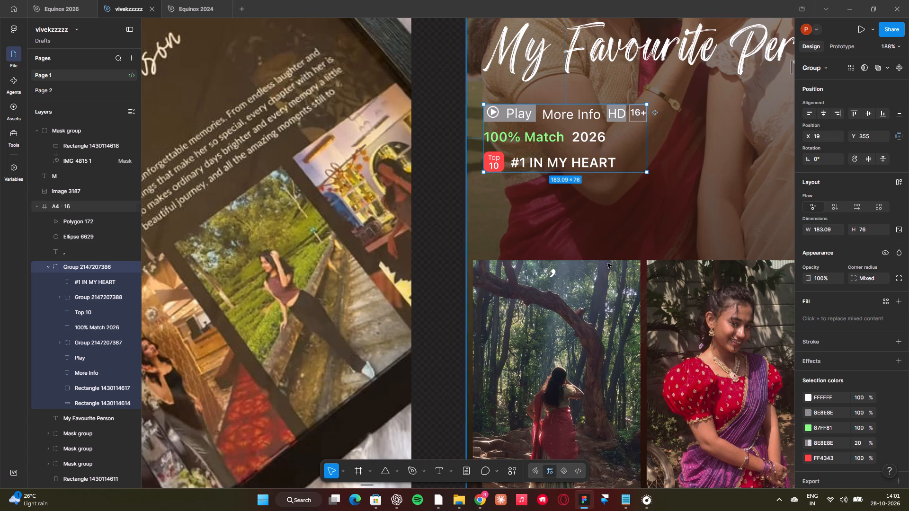
Preview the popular fonts on the "#1 IN MY HEART" text without applying one.
scroll(876, 358, "down", 5)
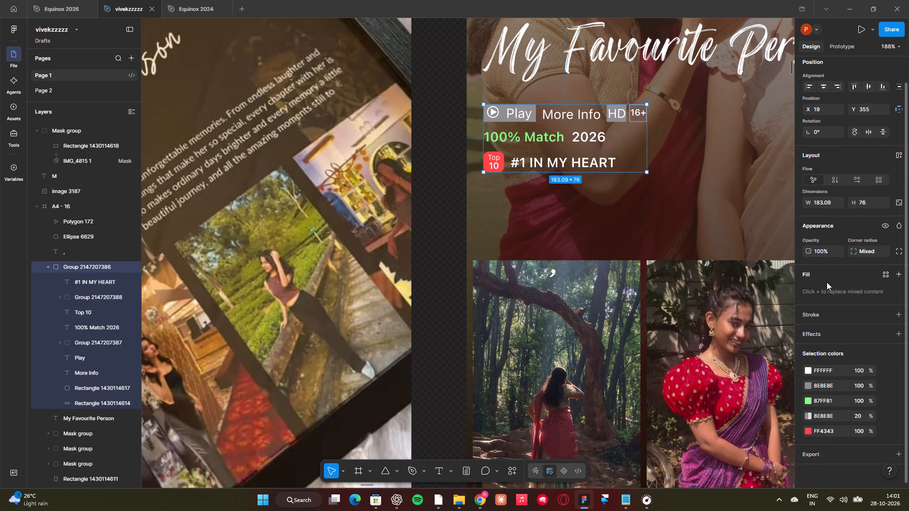
scroll(828, 302, "down", 1)
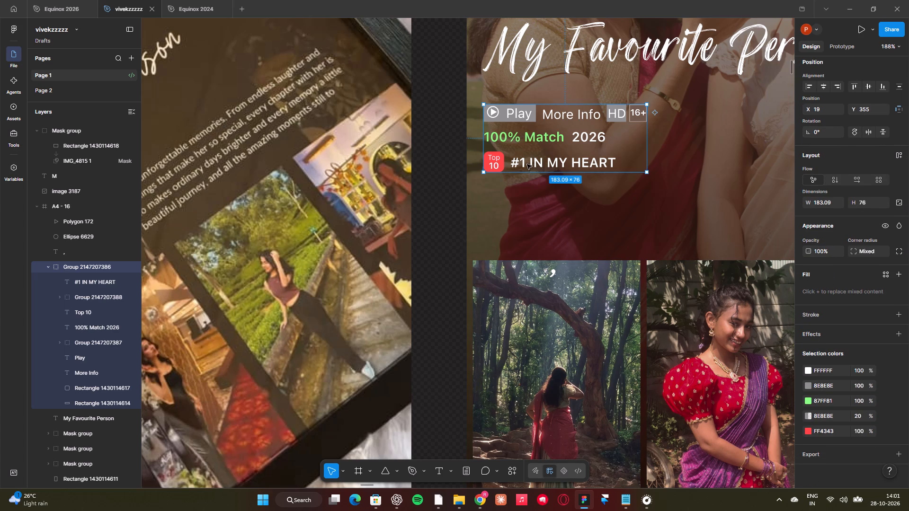
double_click(526, 164)
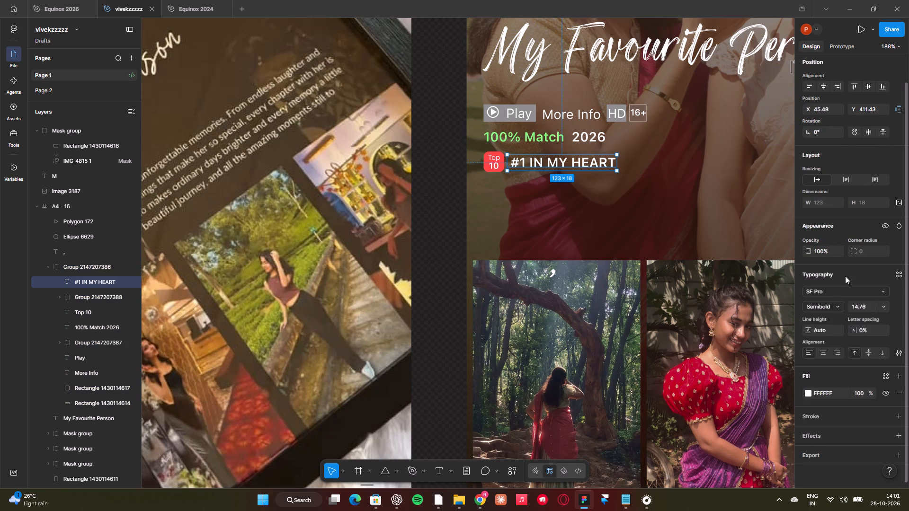
left_click(841, 291)
left_click(757, 299)
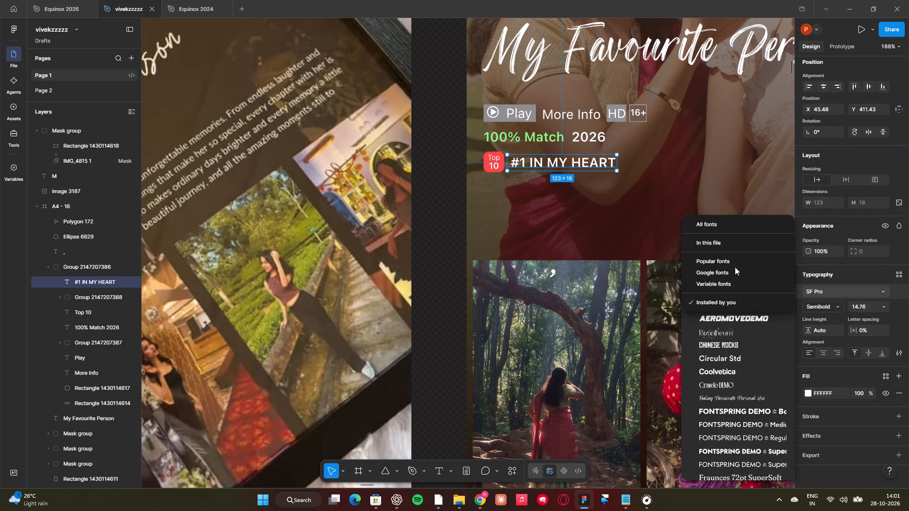
left_click(730, 260)
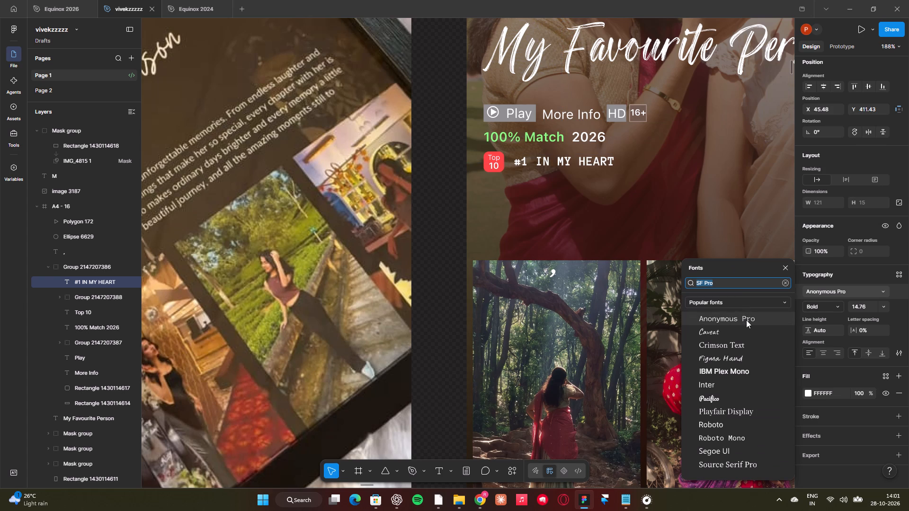
scroll(747, 342, "down", 2)
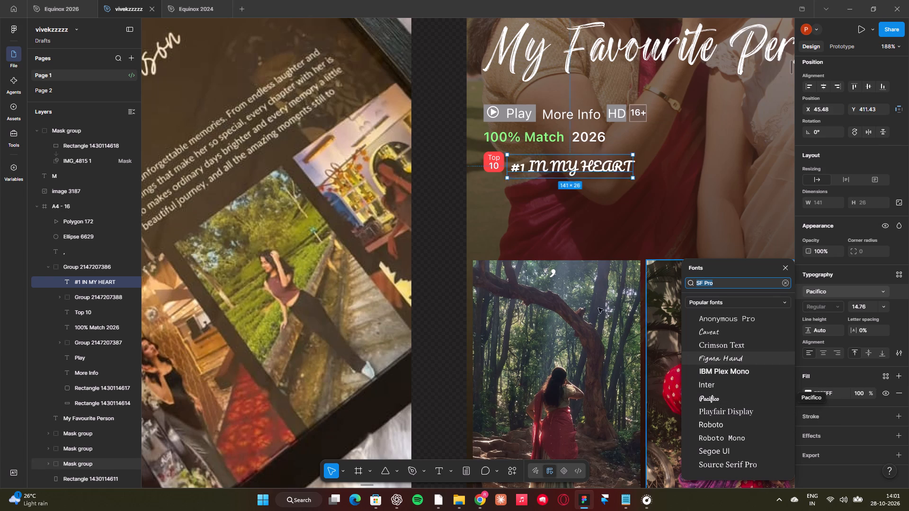
left_click(544, 140)
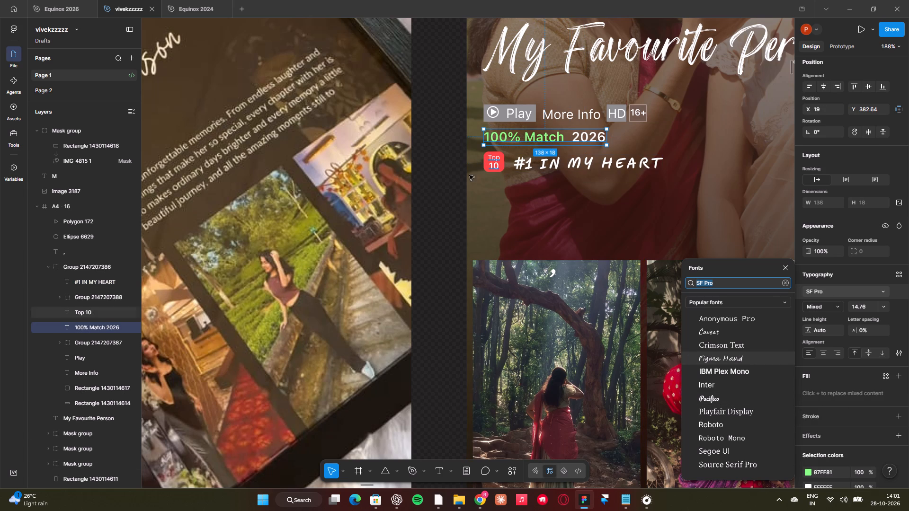
double_click(441, 176)
Set the font of the "100% Match 2026" text to Segoe UI.
double_click(540, 142)
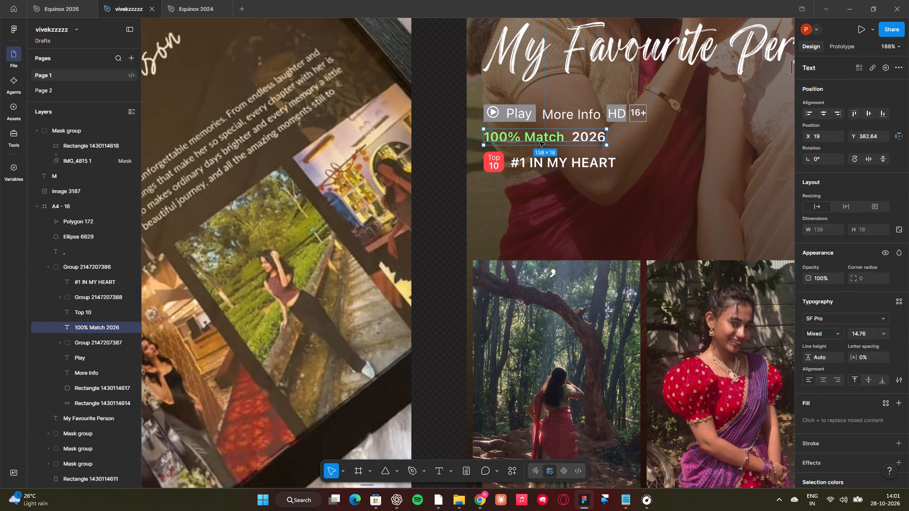
left_click(819, 321)
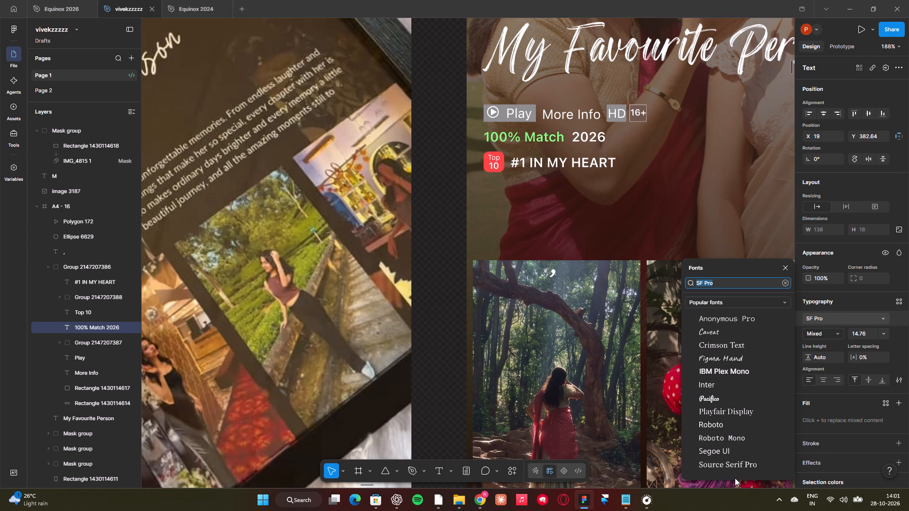
left_click(714, 449)
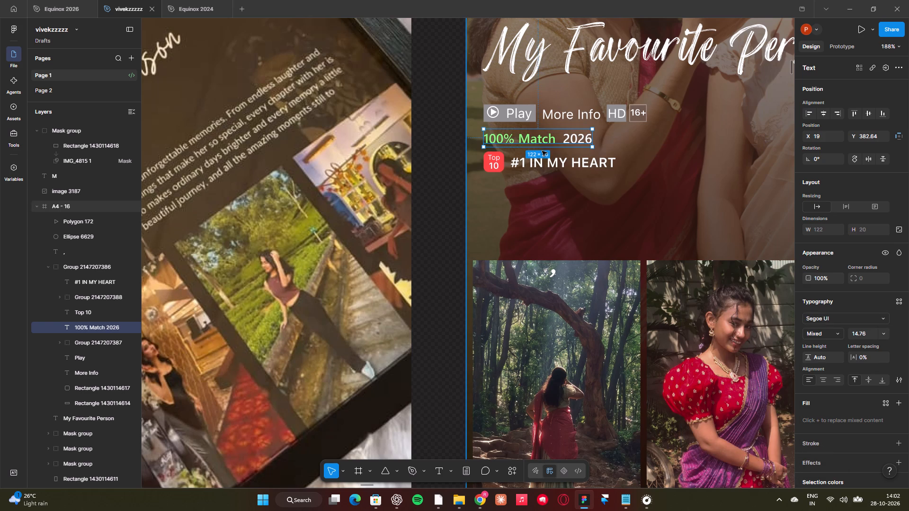
Set the font of the "More Info" text to Segoe UI, reusing the font name from the "100% Match 2026" text.
scroll(542, 151, "right", 3)
scroll(542, 151, "left", 2)
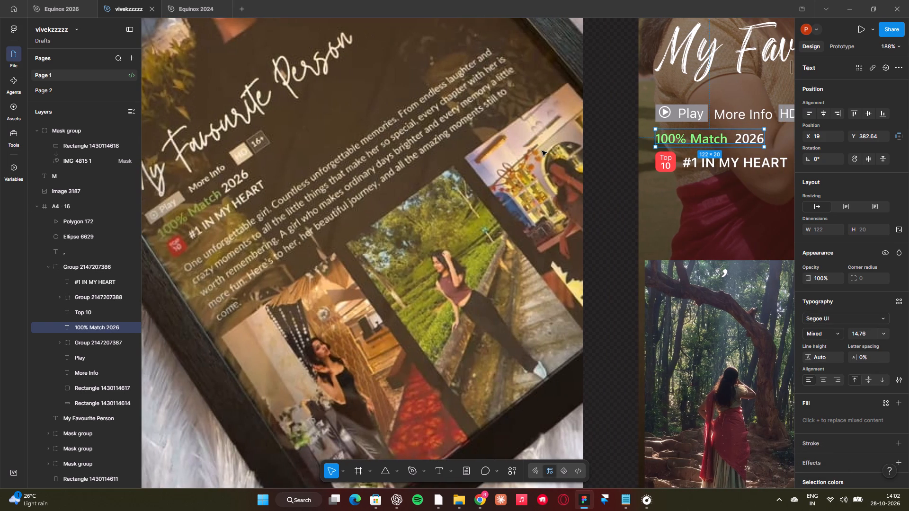
scroll(542, 151, "left", 1)
left_click(685, 113)
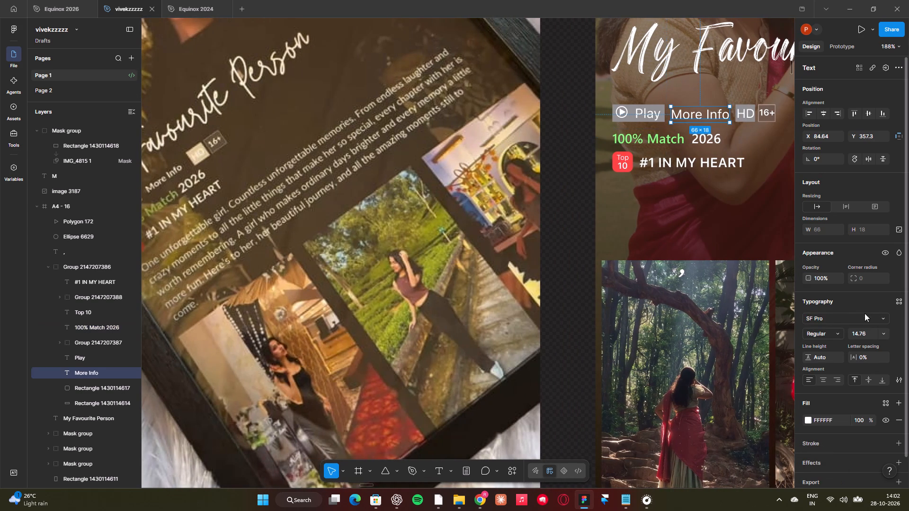
left_click(694, 133)
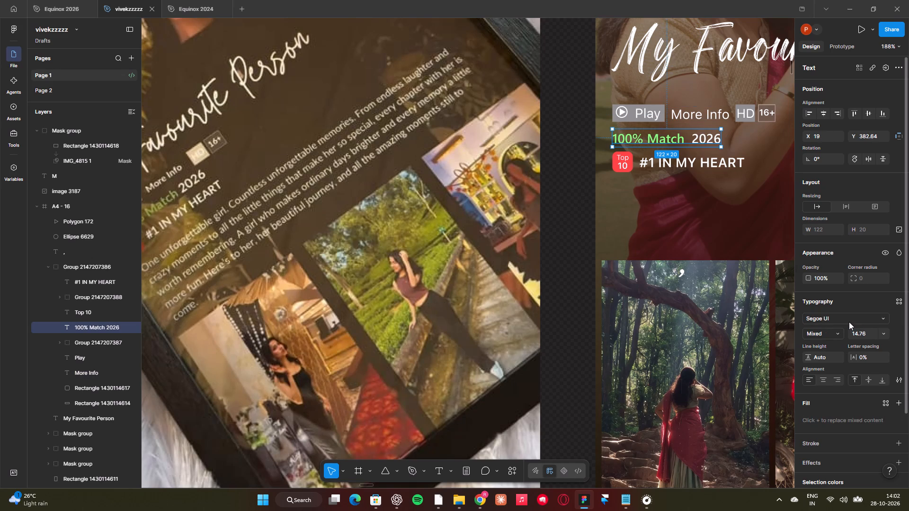
left_click(849, 322)
key("ctrl+c")
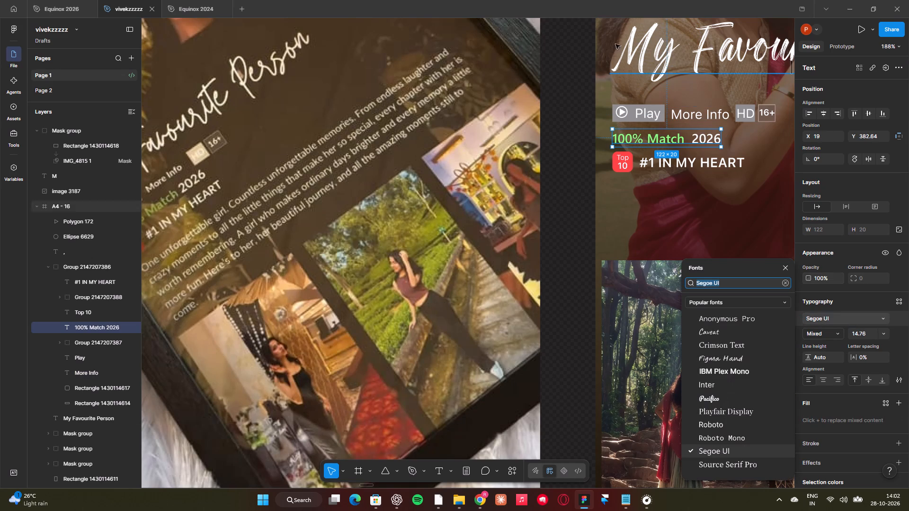
left_click(695, 120)
left_click(858, 318)
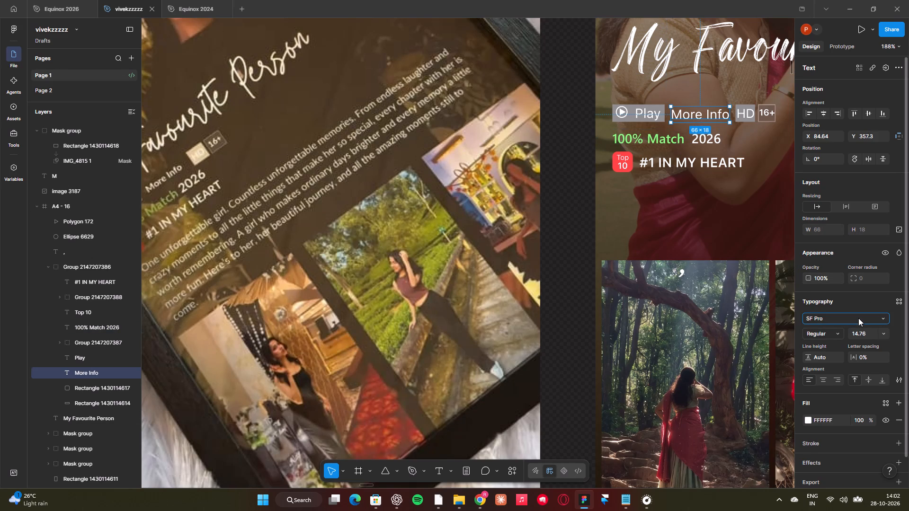
left_click(858, 318)
key("ctrl+v")
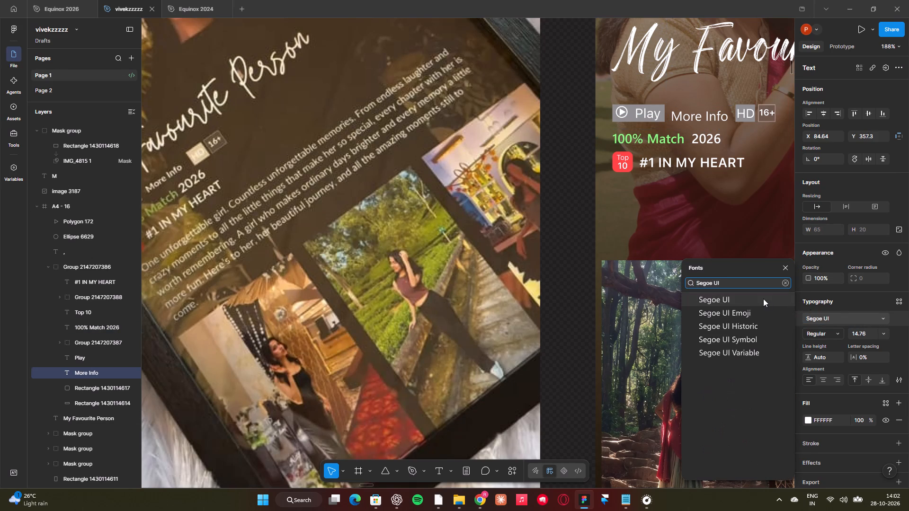
left_click(763, 299)
Tighten the letter spacing of the "More Info" text to -2%.
scroll(766, 222, "right", 1)
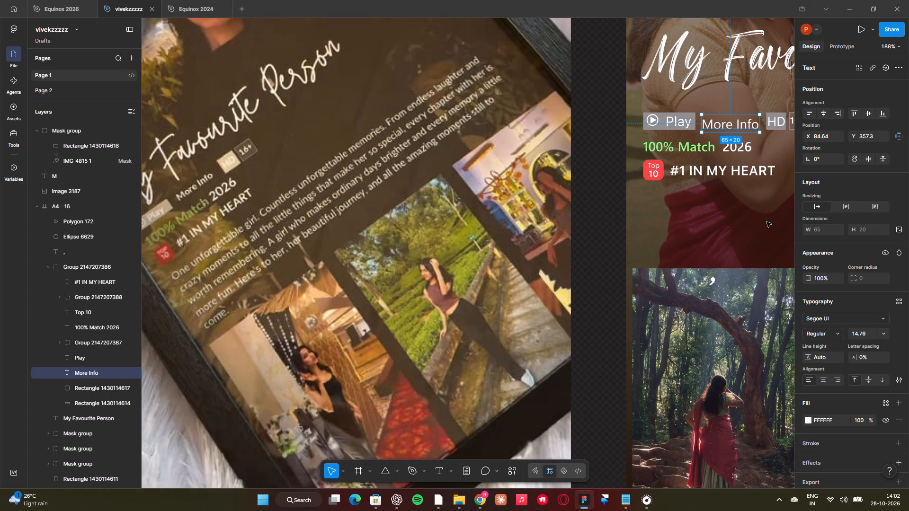
scroll(766, 222, "right", 1)
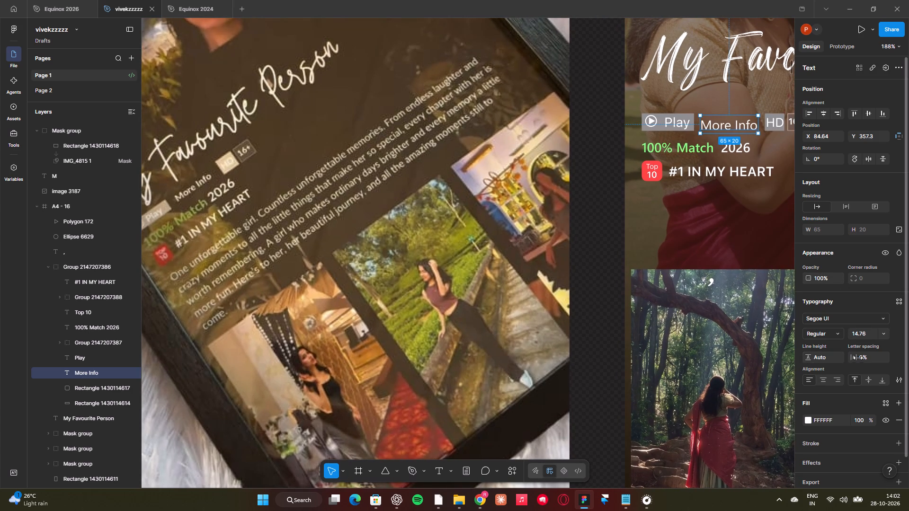
left_click_drag(858, 358, 452, 255)
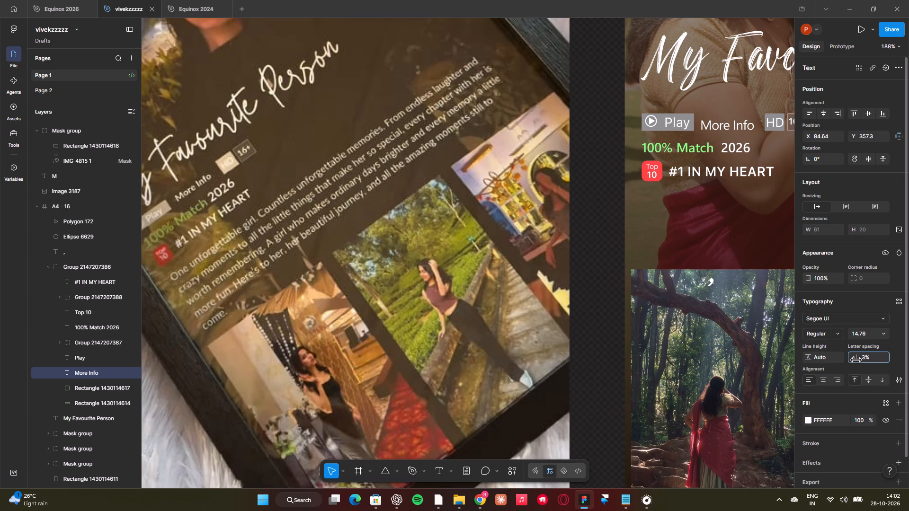
left_click_drag(452, 255, 452, 254)
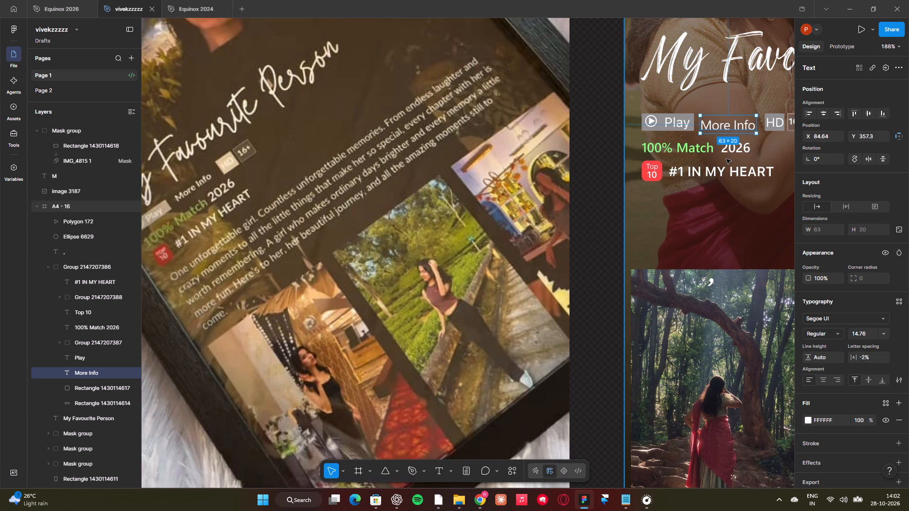
Nudge the "More Info" text up to Y 356.3 to fit the badge row.
key("Up")
key("Up")
key("Up")
key("Down")
key("Down")
key("Down")
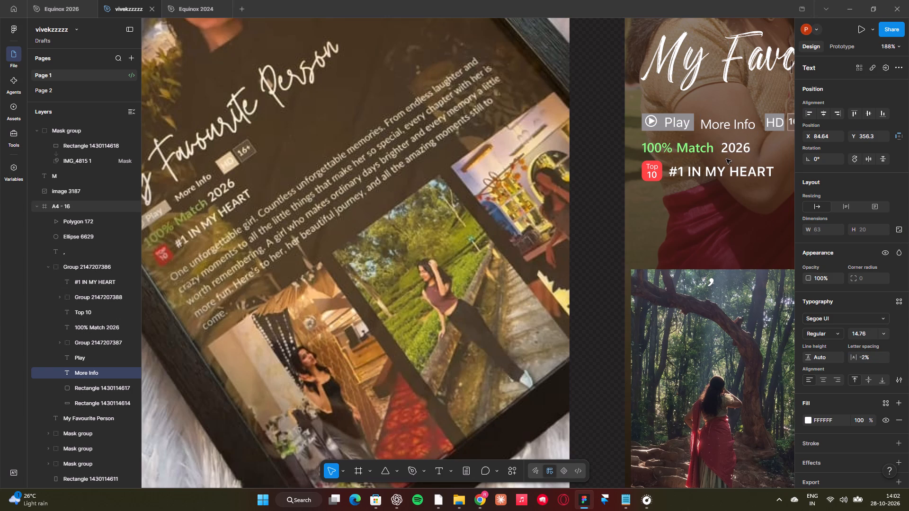
Nudge the "100% Match 2026" text up to Y 380.64, closer to the badge row.
scroll(726, 159, "left", 1)
left_click(704, 150)
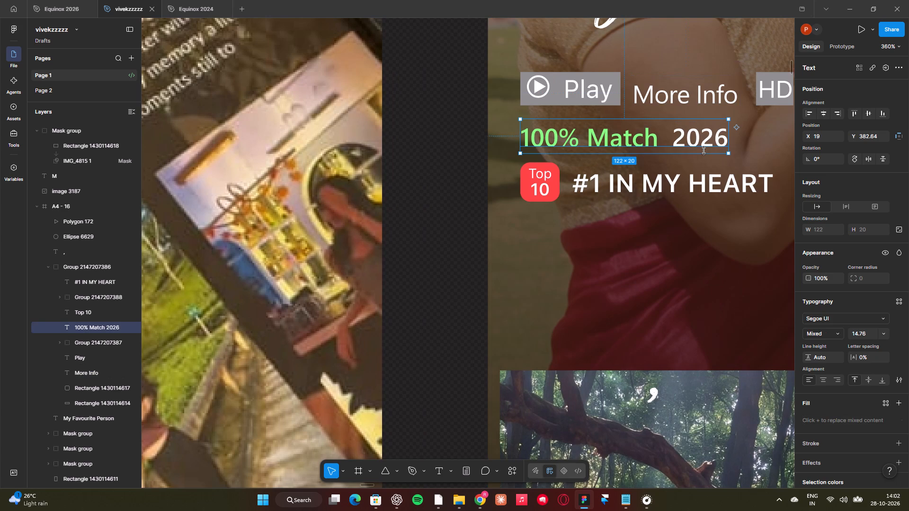
key("Up")
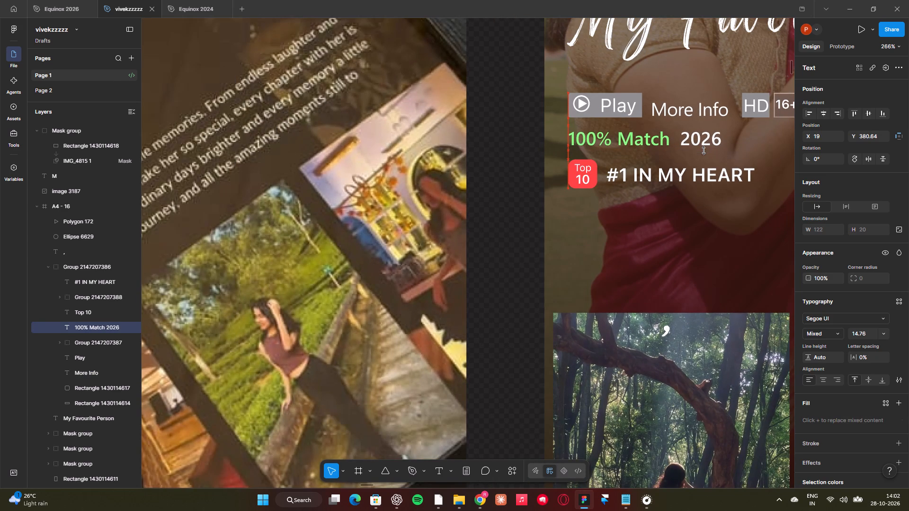
Move the "#1 IN MY HEART" text up beneath the match line, to X 45, Y 404.
left_click(685, 180)
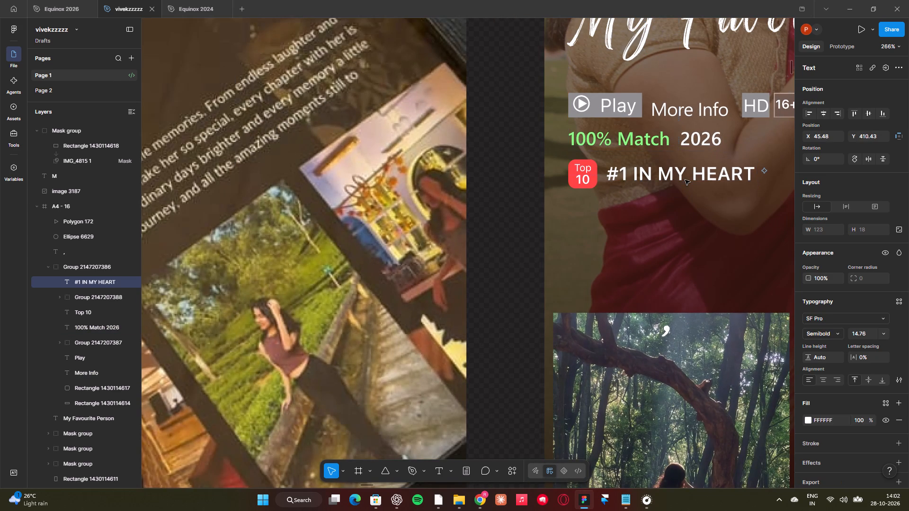
key("Up")
key("Up")
key("Up")
key("Up")
key("Up")
key("Up")
key("Down")
key("Down")
key("Down")
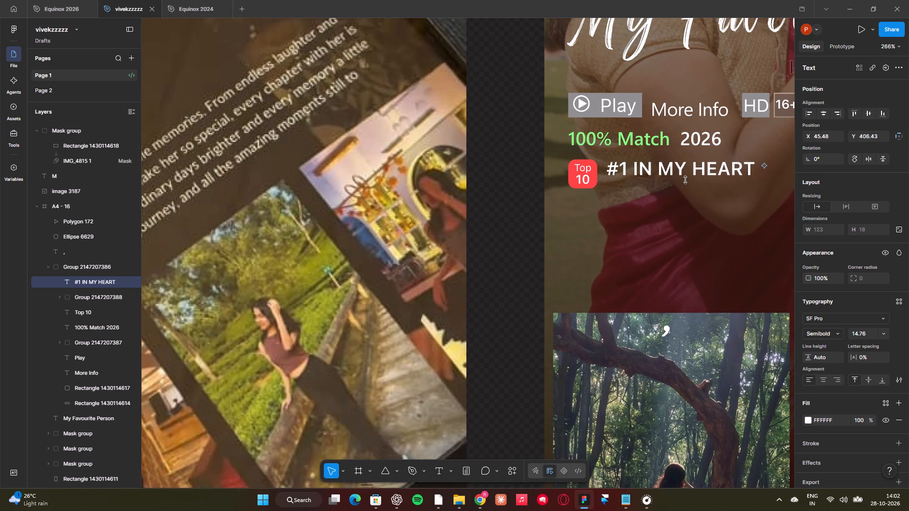
left_click(681, 177)
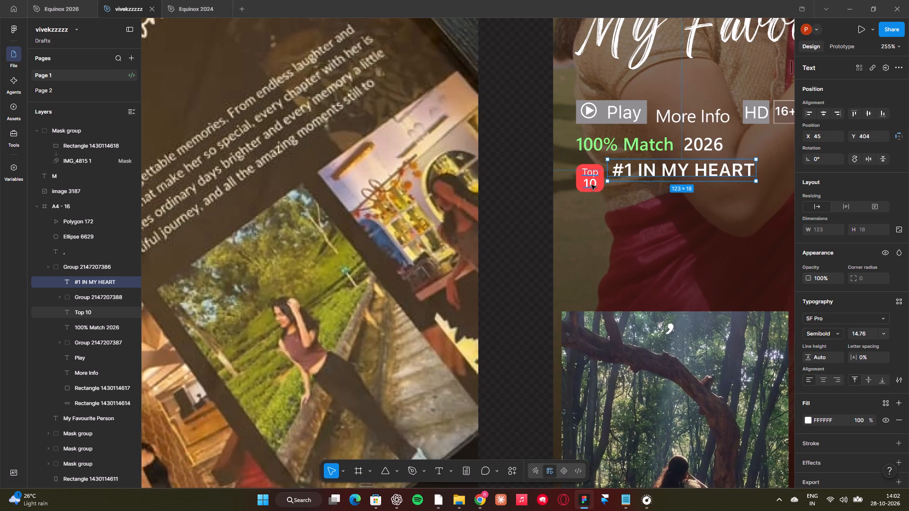
Group the red rounded square with its "Top 10" text and move the badge up to Y 404.
left_click(603, 189)
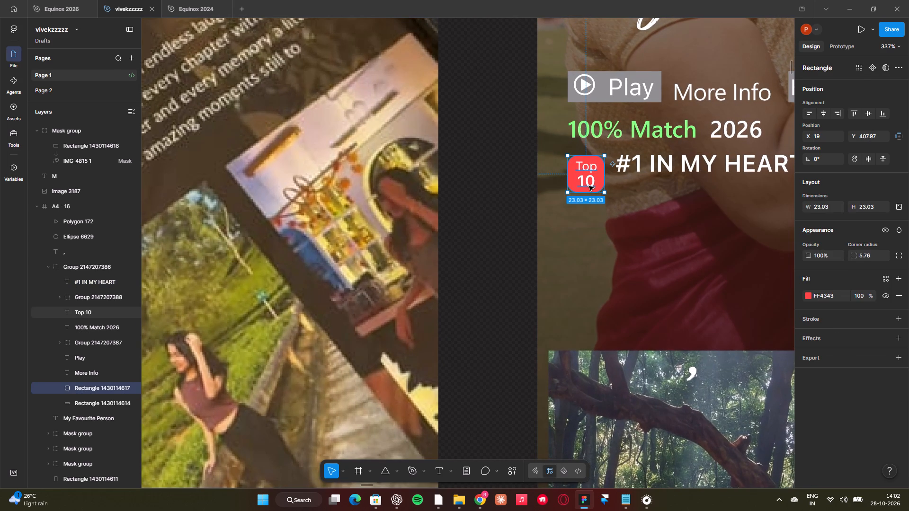
left_click(589, 185, "shift")
key("ctrl+g")
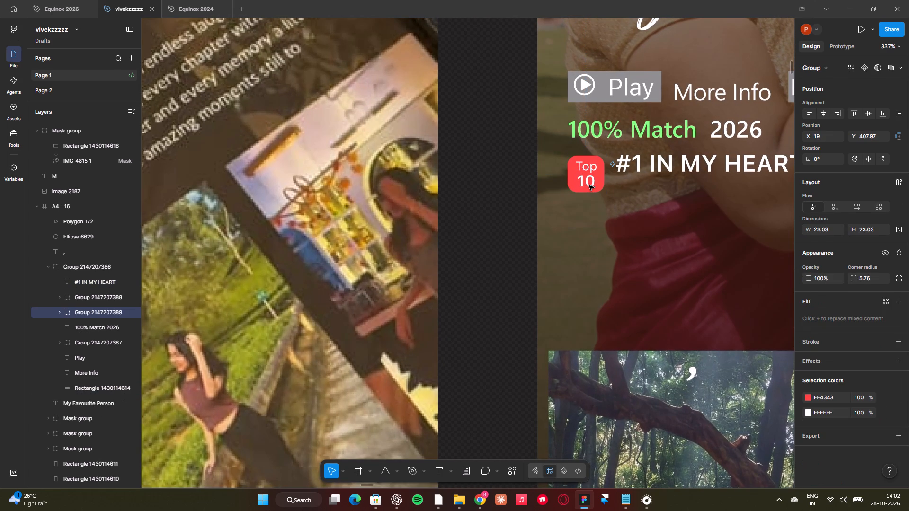
left_click_drag(586, 184, 587, 177)
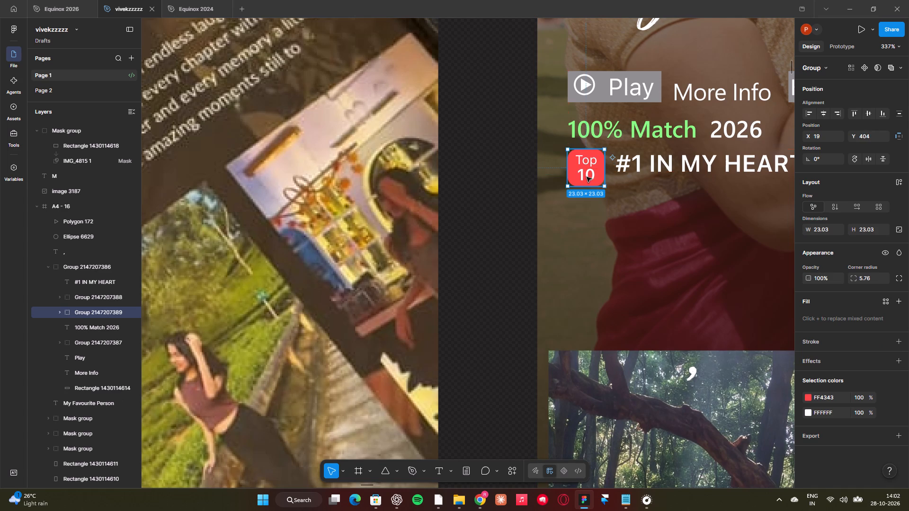
Nudge the "#1 IN MY HEART" text down to Y 406 so it lines up with the Top 10 badge.
left_click(640, 163)
key("Down")
key("Down")
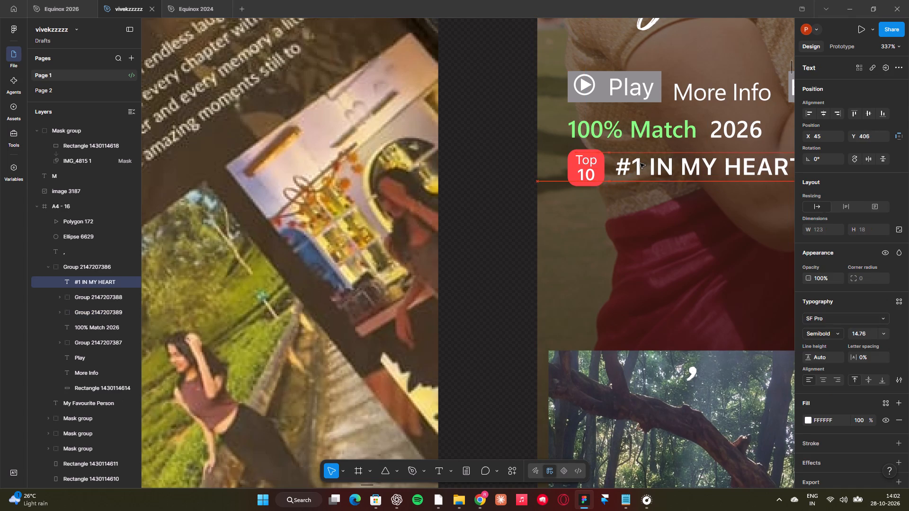
scroll(640, 163, "left", 1)
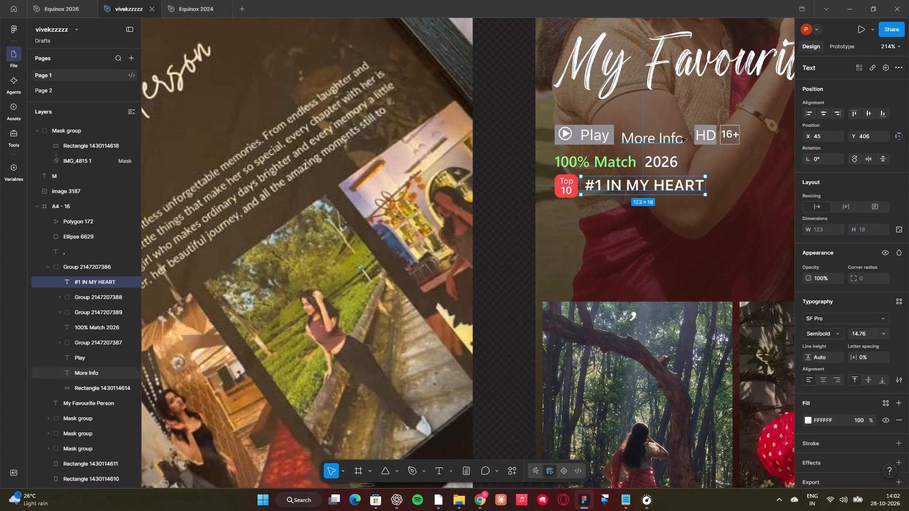
Set the font of the "HD" badge text to Segoe UI.
double_click(704, 140)
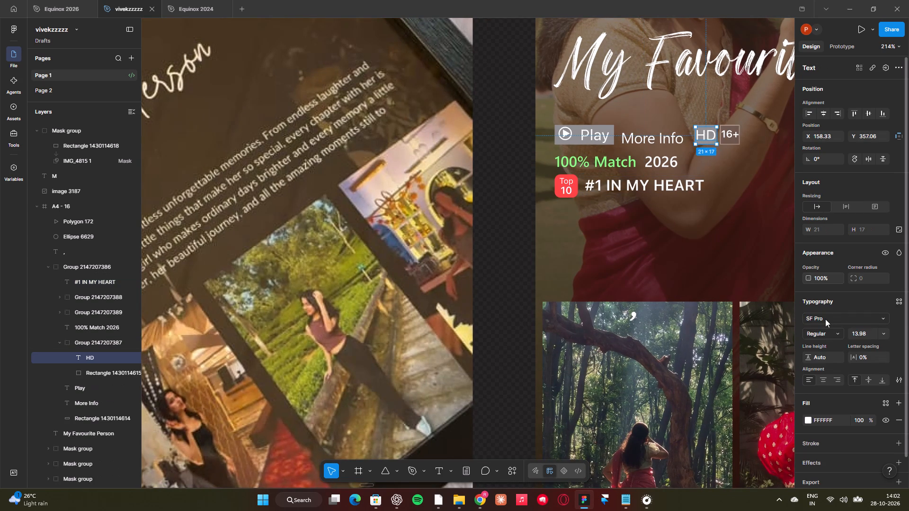
left_click(824, 319)
key("ctrl+v")
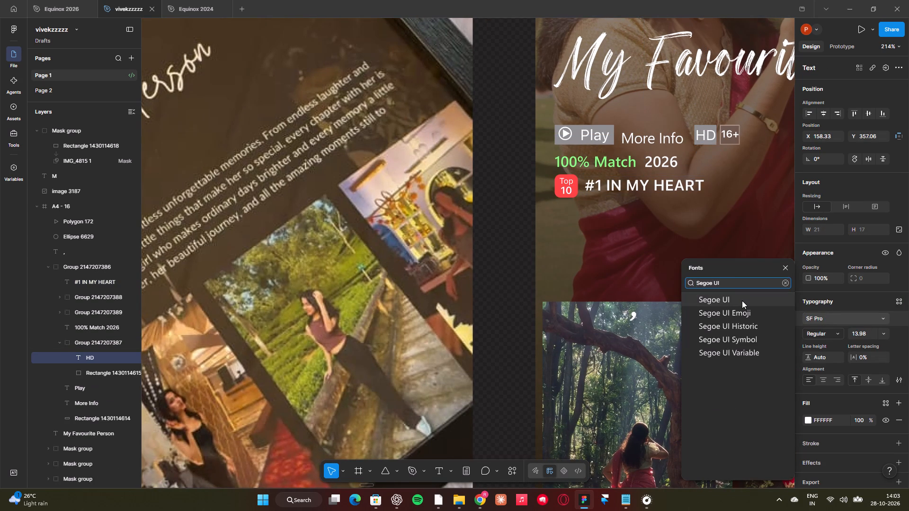
left_click(740, 301)
Set the font of the "16+" badge text to Segoe UI.
left_click(733, 139)
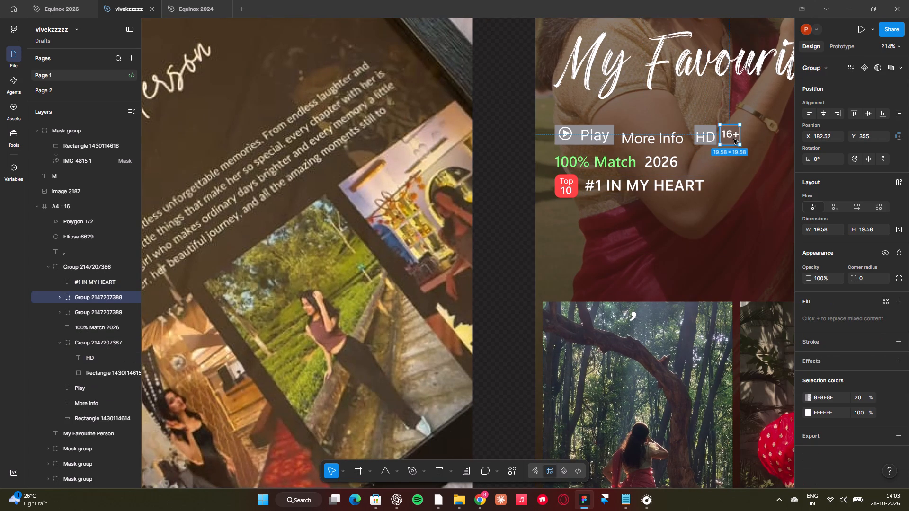
left_click(733, 139)
double_click(733, 139)
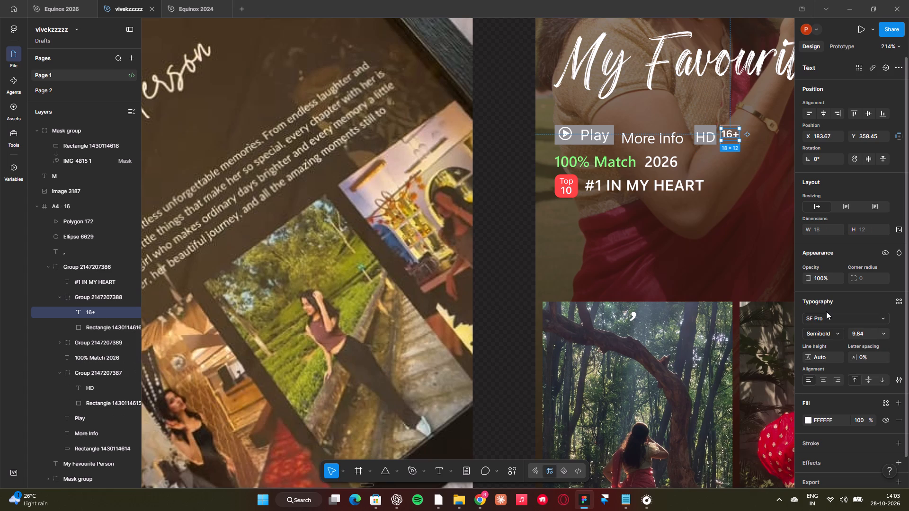
left_click(827, 312)
key("ctrl+v")
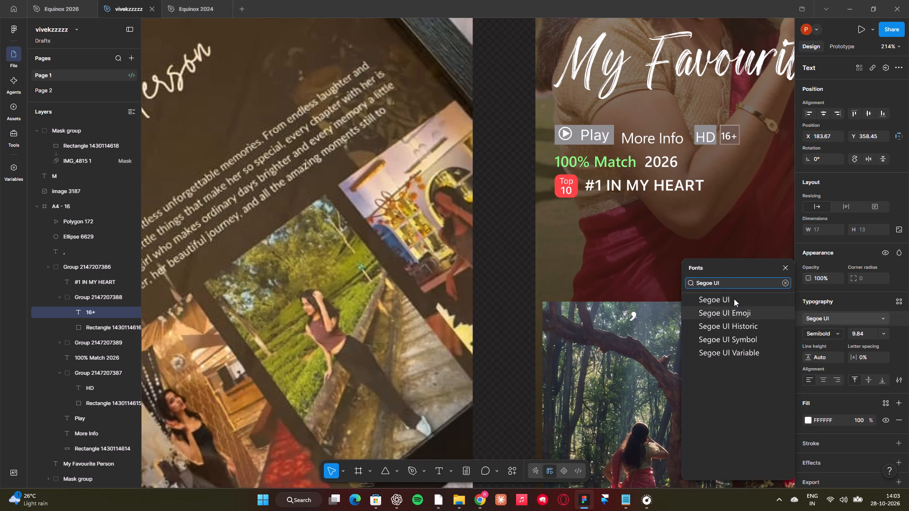
left_click(733, 299)
Nudge the "HD" text up by 3 px to centre it in its grey box.
left_click(710, 140)
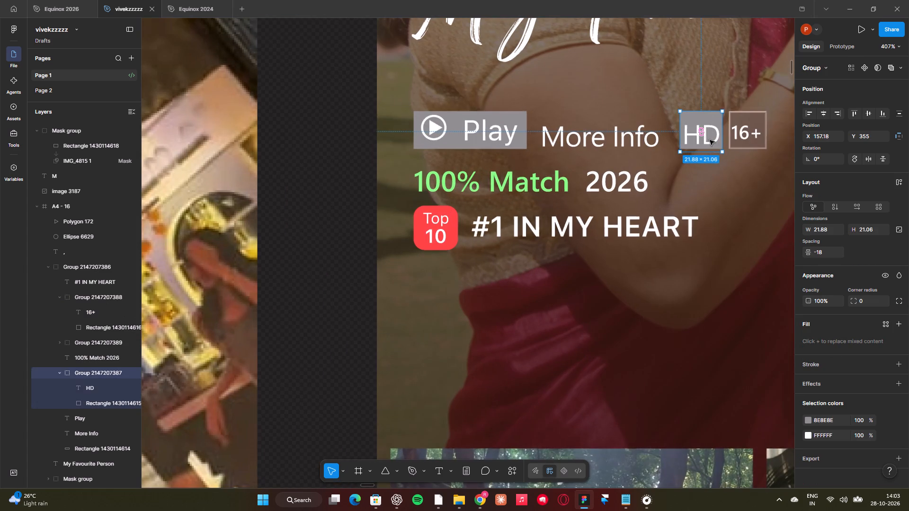
double_click(706, 139)
key("Up")
key("Up")
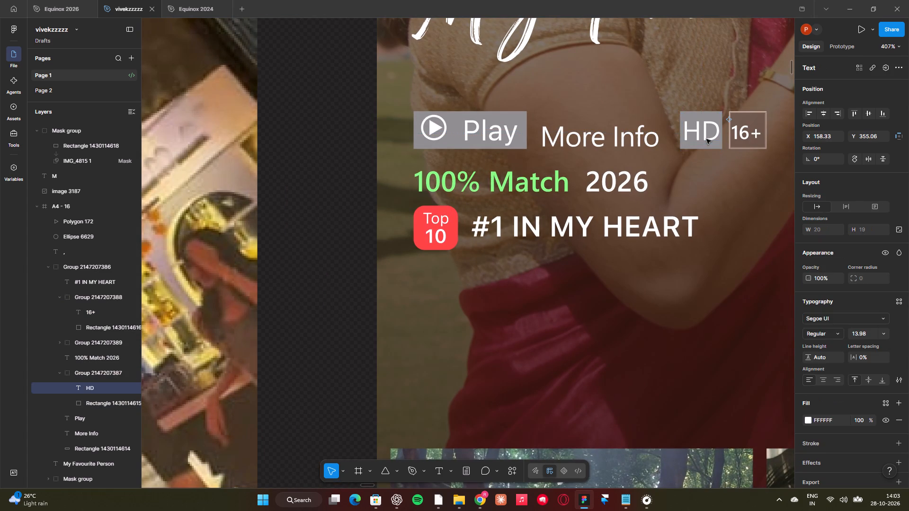
key("Up")
Centre the "16+" text inside its outlined box at X 184.67, Y 357.45.
double_click(743, 139)
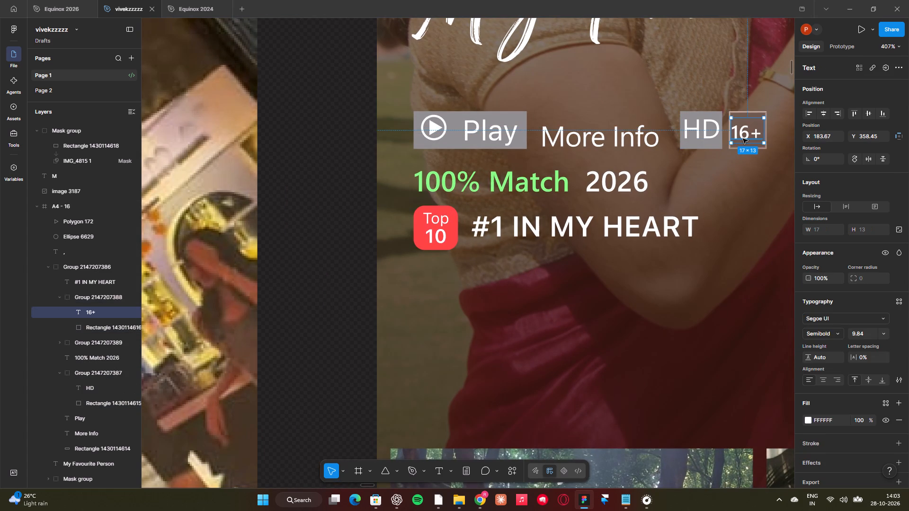
key("Up")
key("Up")
key("Up")
key("Down")
key("Down")
key("Right")
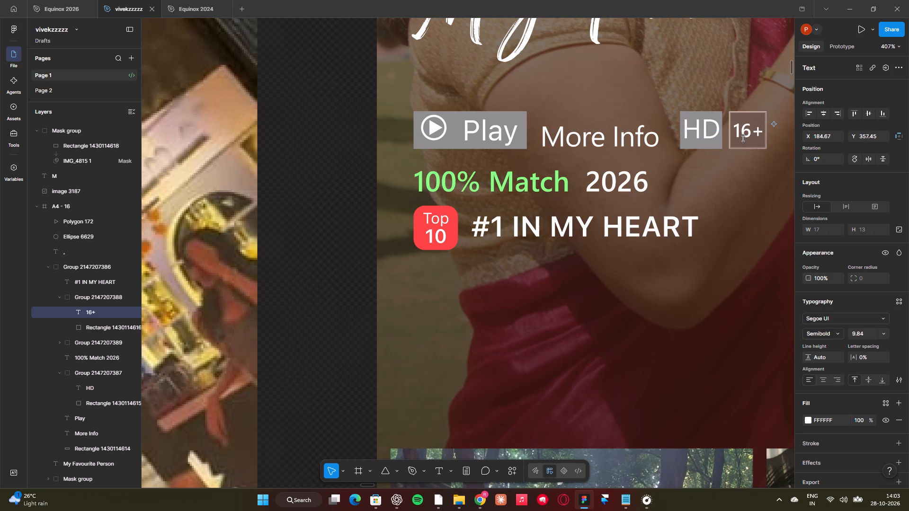
left_click(743, 139)
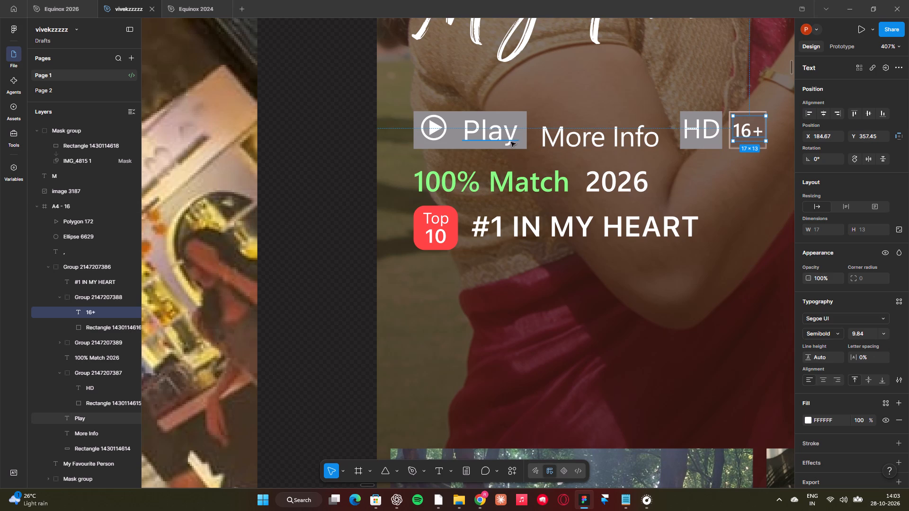
Set the font of the "Play" text to Segoe UI and nudge it up to Y 355.15.
left_click(507, 140)
left_click(834, 318)
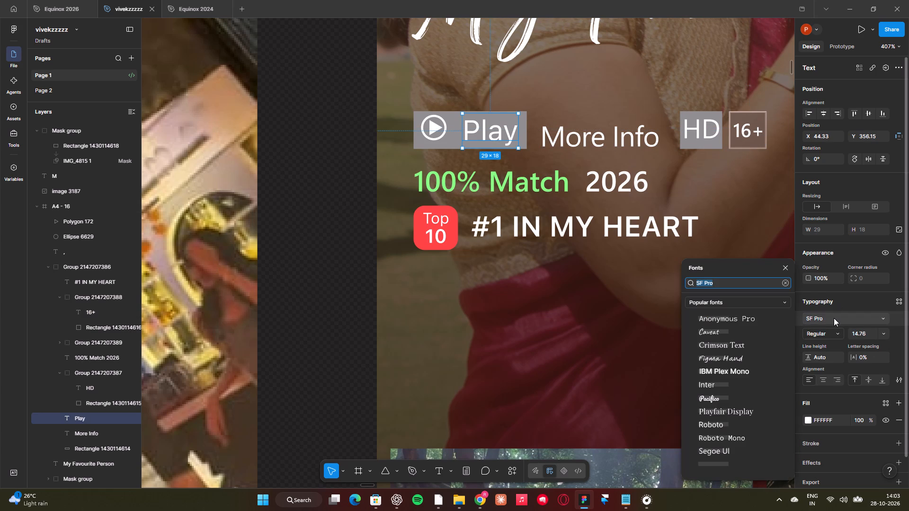
key("v")
left_click(784, 282)
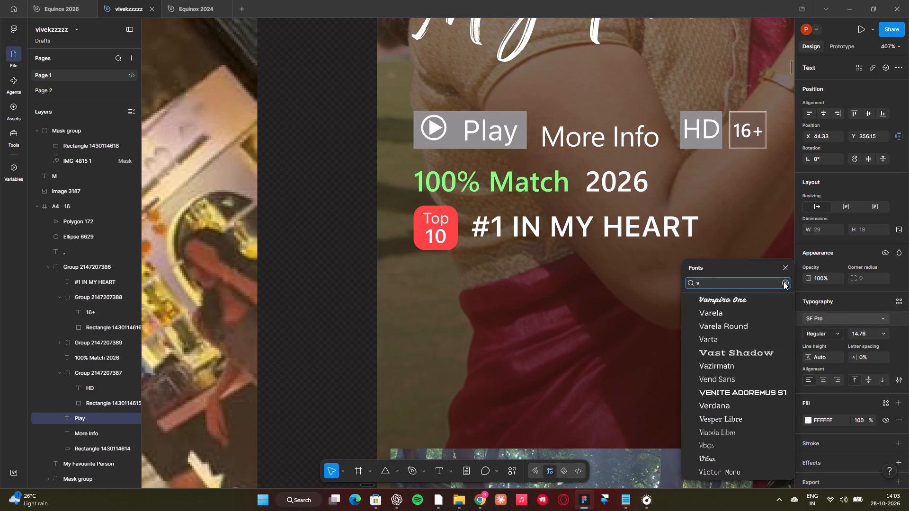
left_click(761, 282)
key("ctrl+v")
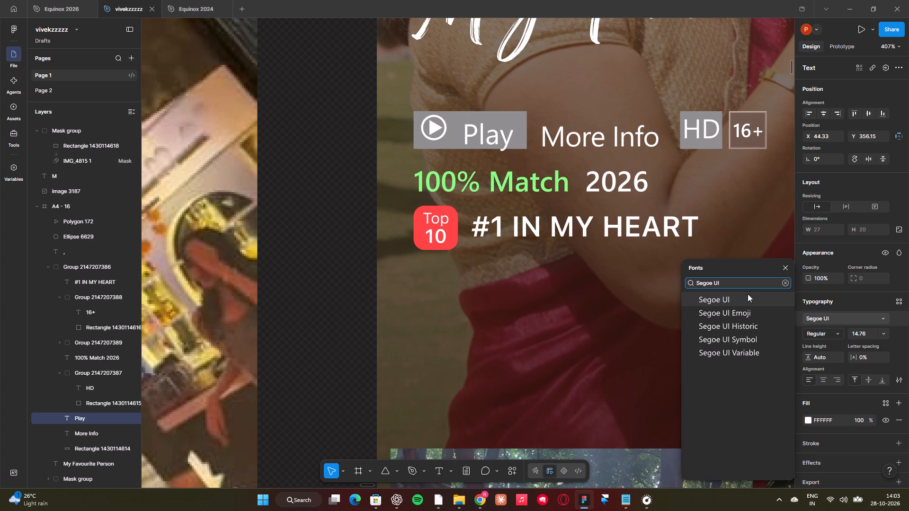
left_click(746, 296)
key("Up")
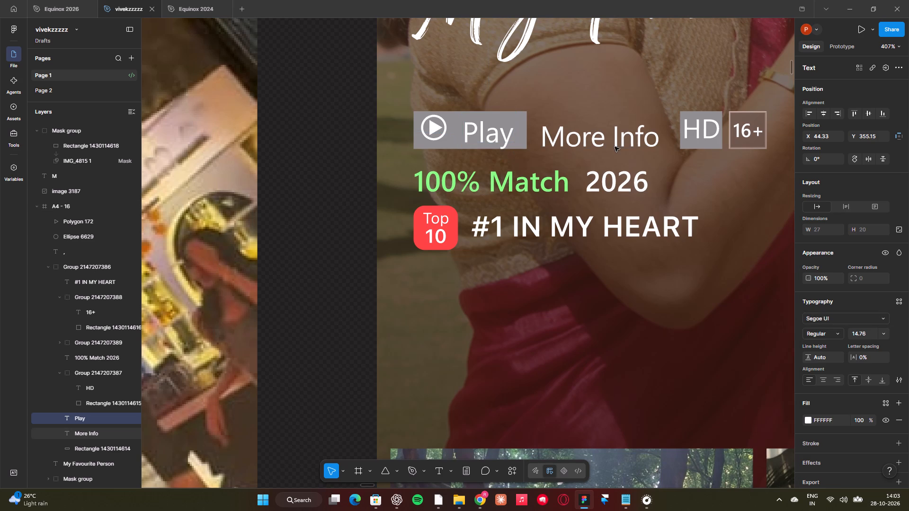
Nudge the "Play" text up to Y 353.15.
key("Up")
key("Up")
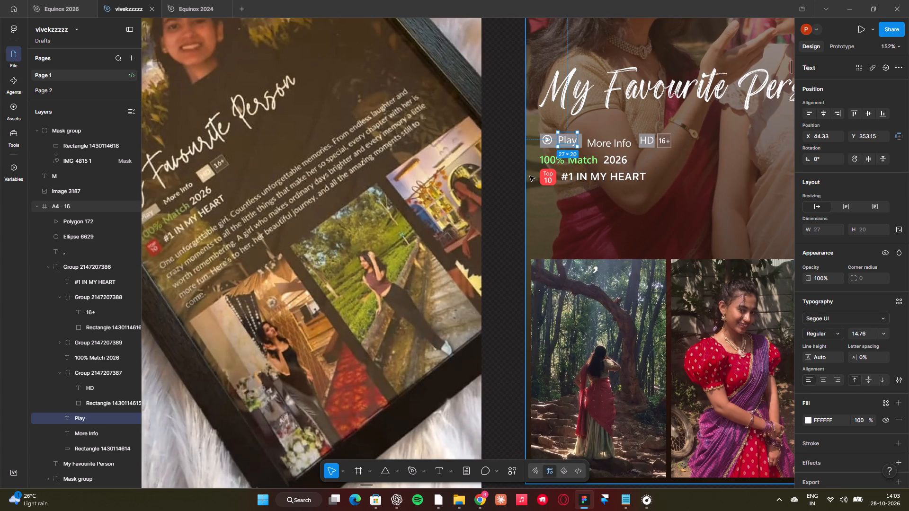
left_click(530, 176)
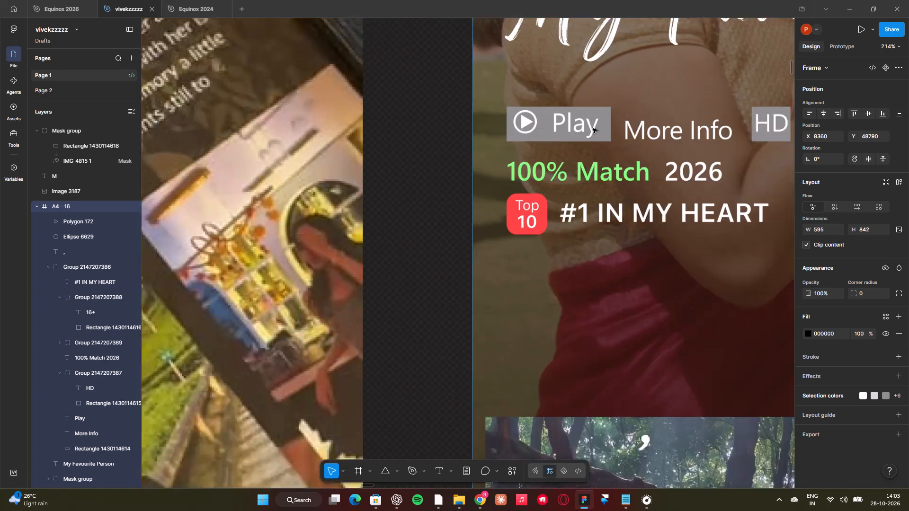
Raise the bottom edge of the grey box behind "Play" so its height is 19.
double_click(515, 125)
left_click(520, 141)
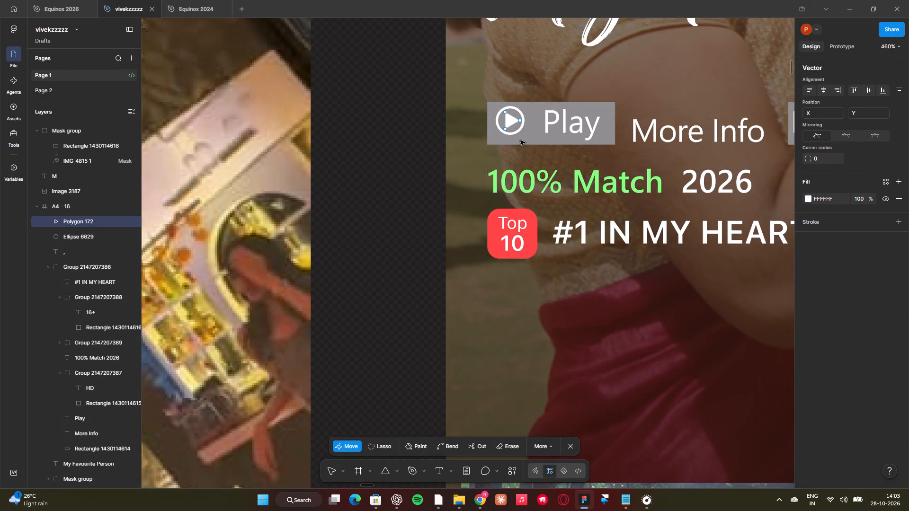
right_click(520, 141)
right_click(520, 141)
double_click(386, 136)
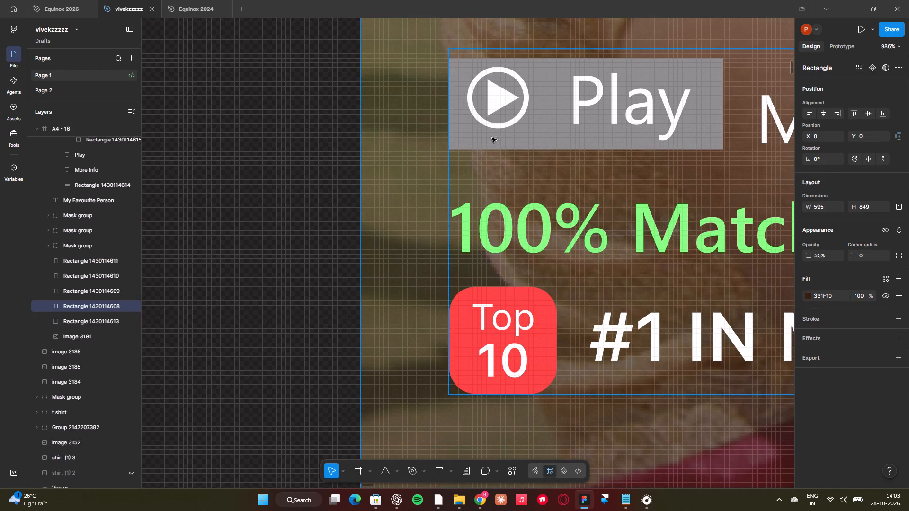
double_click(494, 137)
left_click(500, 148)
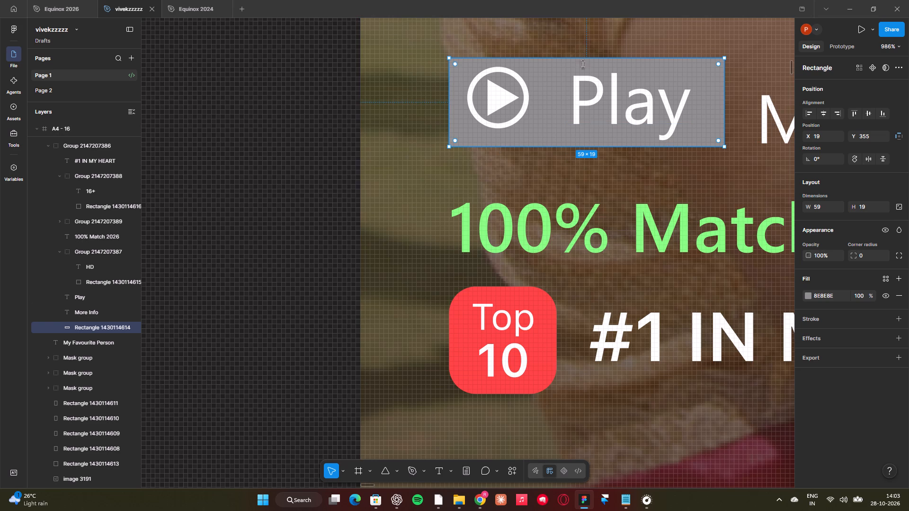
Move the "Play" text to X 44, Y 354 inside its grey box.
left_click(602, 104)
left_click_drag(598, 109, 598, 119)
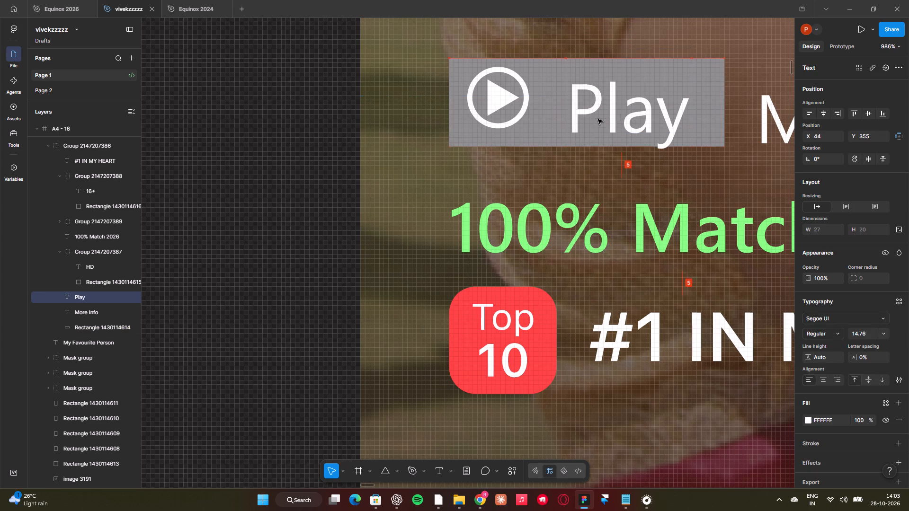
left_click_drag(598, 119, 598, 114)
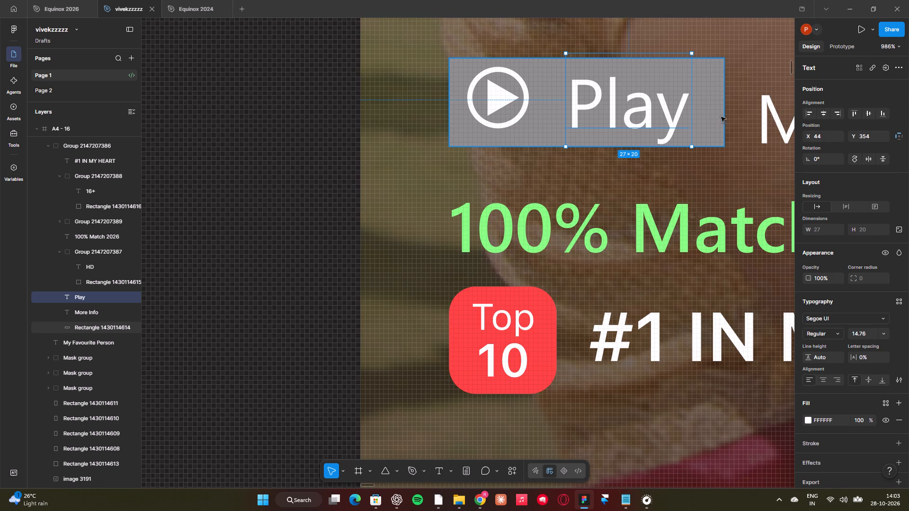
Narrow the grey box behind "Play" from both sides to a width of 55, starting at X 21.
right_click(725, 116)
left_click(715, 115)
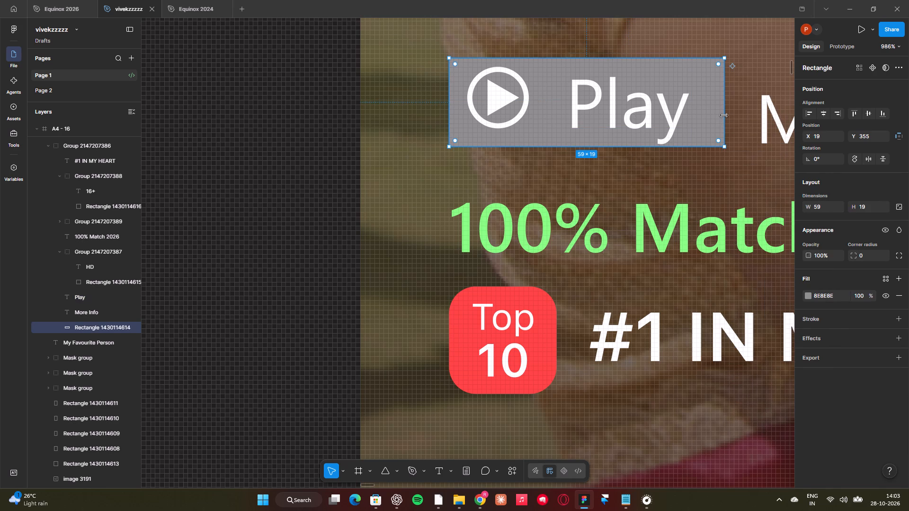
left_click_drag(724, 115, 717, 116)
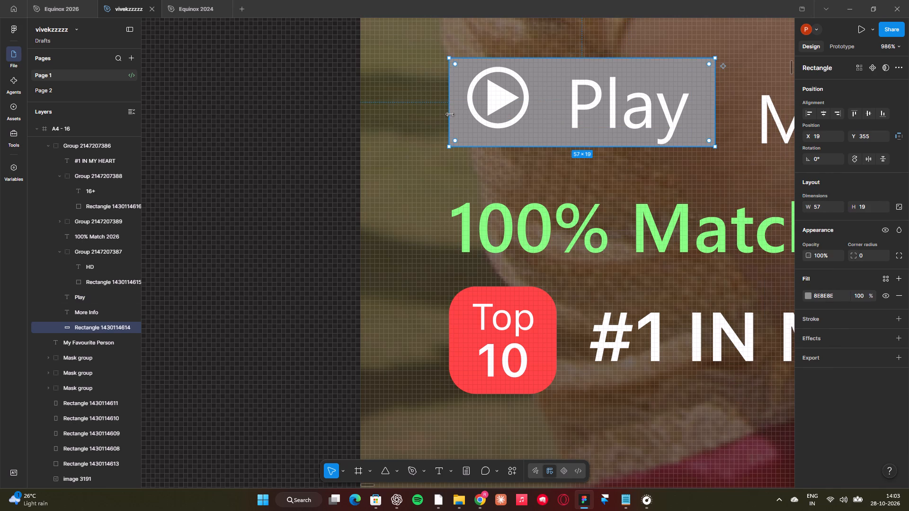
left_click_drag(449, 114, 457, 113)
Group the play triangle with its circle and move the icon group to X 27, Y 359, closer to the "Play" text.
left_click(490, 111)
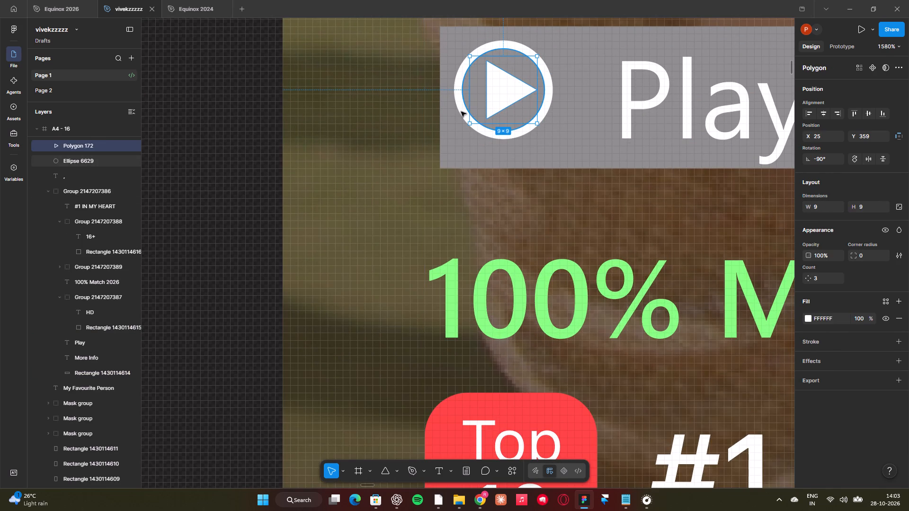
left_click(461, 112, "shift")
key("ctrl+g")
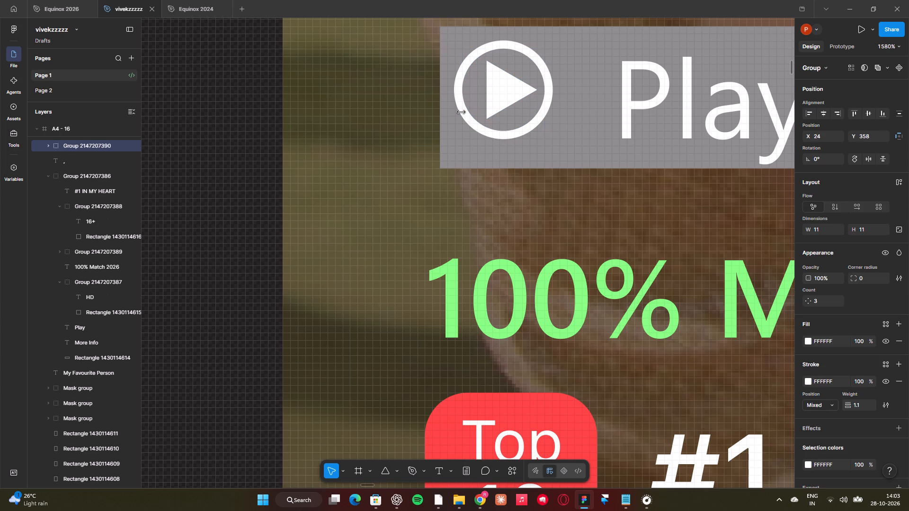
left_click_drag(483, 110, 506, 115)
scroll(506, 115, "left", 1)
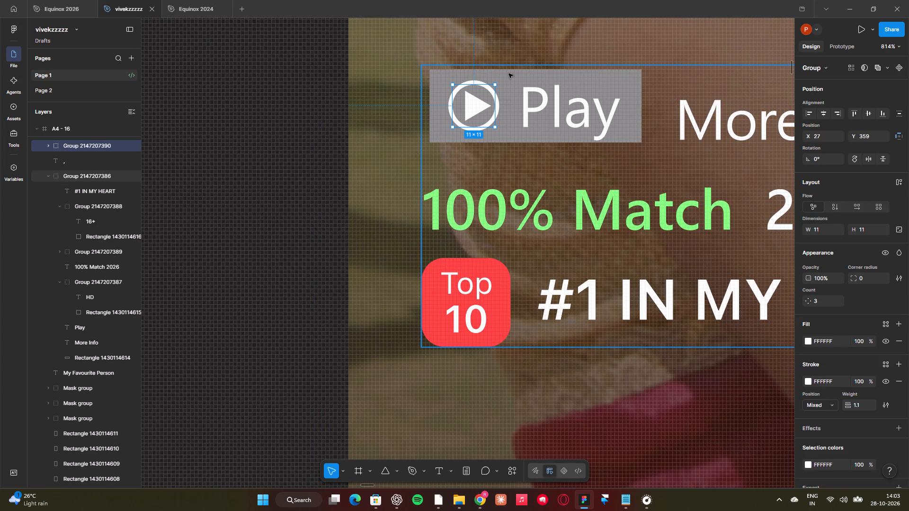
Lower the top edge of the grey "Play" box to Y 356, making it 18 high.
double_click(508, 73)
left_click(507, 70)
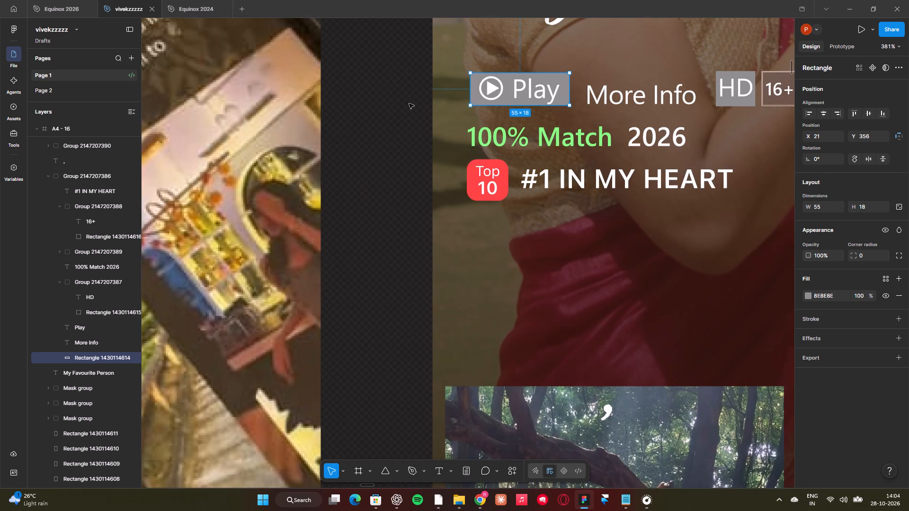
left_click(407, 104)
Nudge the badge text group below the "My Favourite Person" title up to Y 341.
scroll(407, 104, "left", 1)
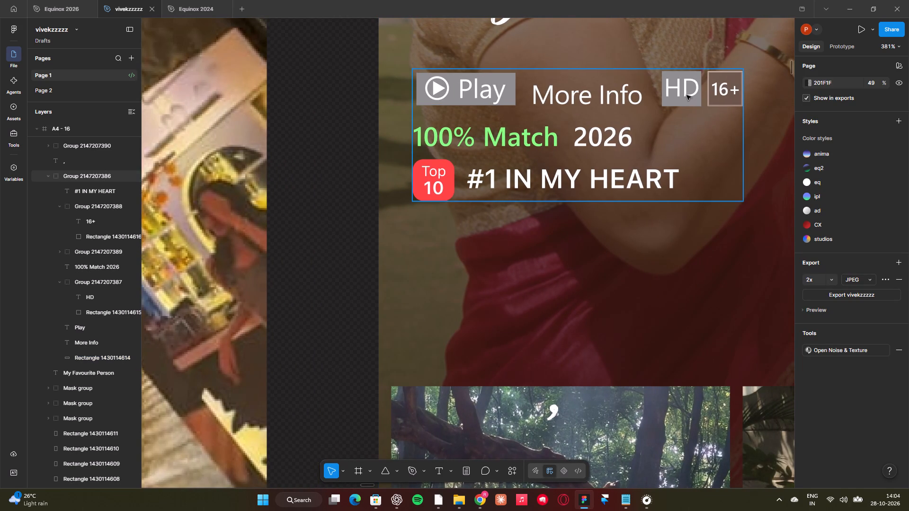
left_click(571, 131)
scroll(571, 131, "left", 1)
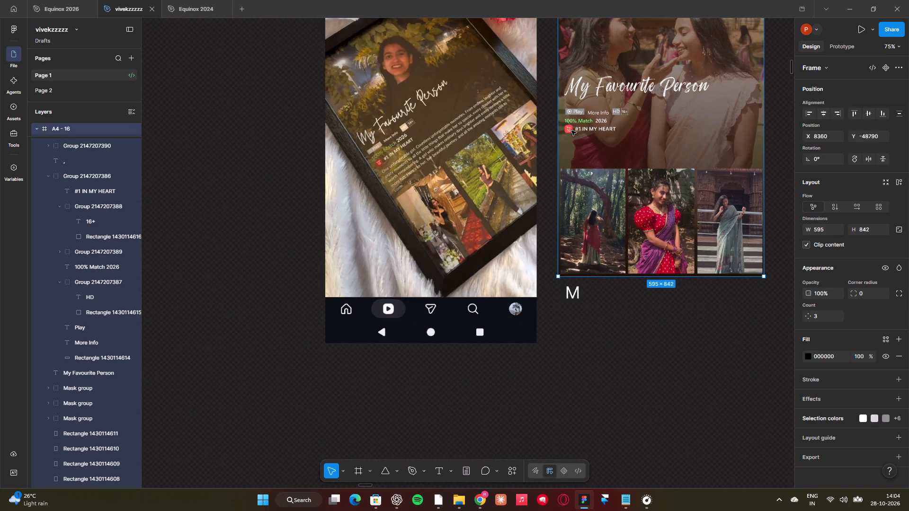
left_click(606, 117)
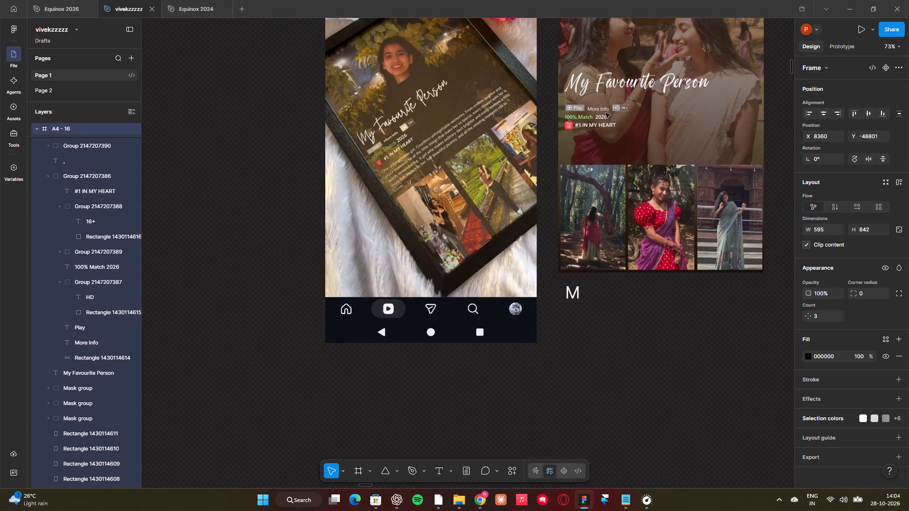
left_click(606, 116)
key("Up")
key("Up")
key("Up")
key("Up")
key("Up")
key("Up")
key("Up")
key("Up")
key("Up")
key("Up")
key("Up")
key("Up")
key("Up")
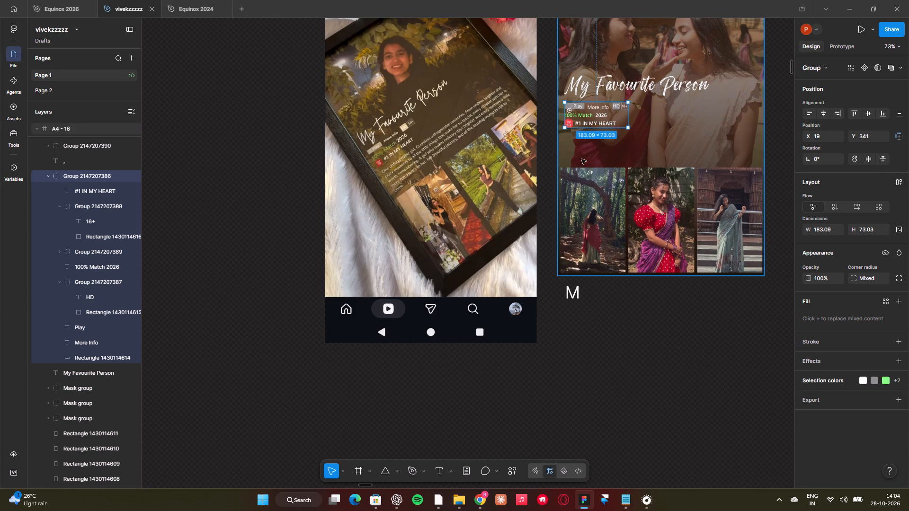
Nudge the "My Favourite Person" title and the badge text group together up by 7 px in total.
left_click(590, 94)
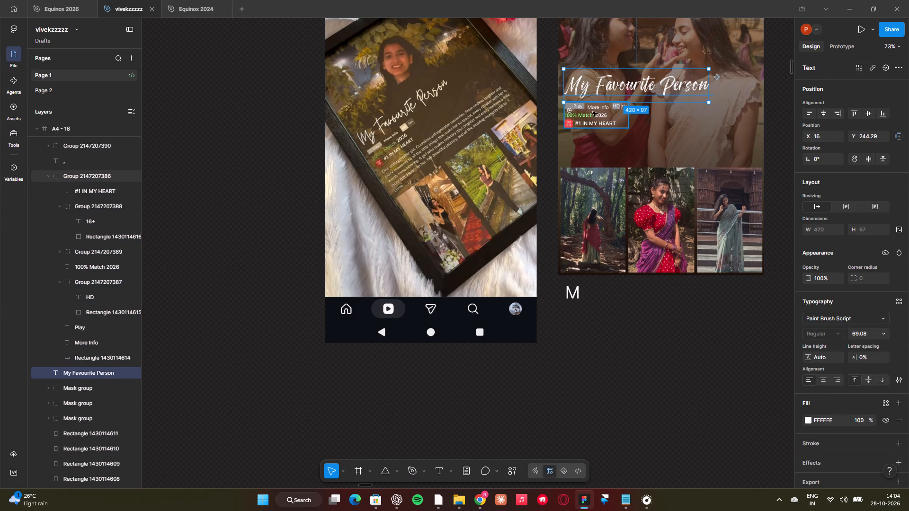
left_click(592, 114, "shift")
key("Up")
key("Up")
key("Up")
key("Up")
key("Up")
key("Up")
key("Up")
key("Up")
key("Up")
key("Up")
key("Up")
key("Up")
key("Up")
key("Up")
key("Up")
key("Up")
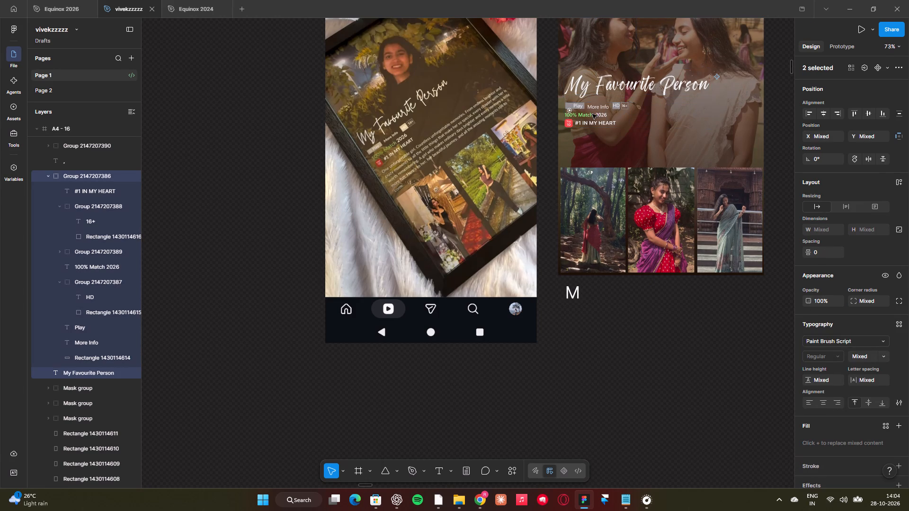
key("Down")
key("Down")
key("Down")
key("Down")
key("Down")
key("Down")
key("Down")
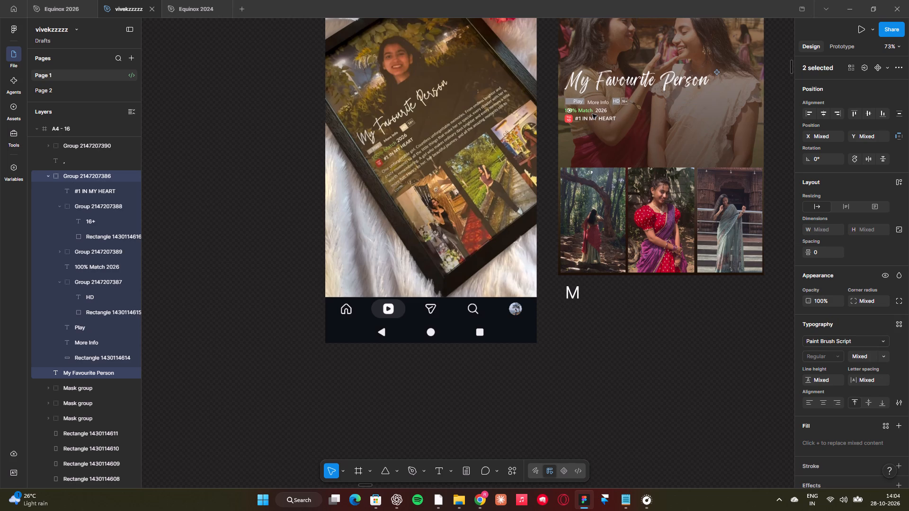
key("Down")
key("Down")
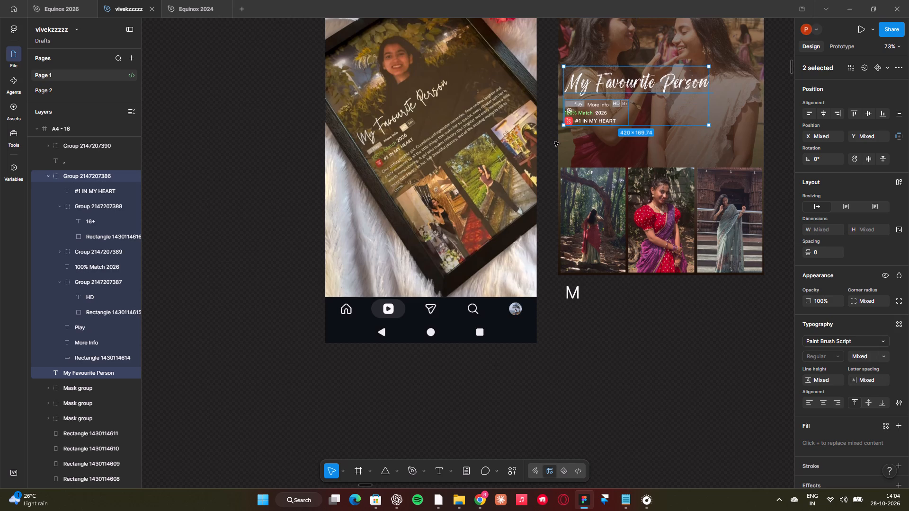
left_click(555, 142)
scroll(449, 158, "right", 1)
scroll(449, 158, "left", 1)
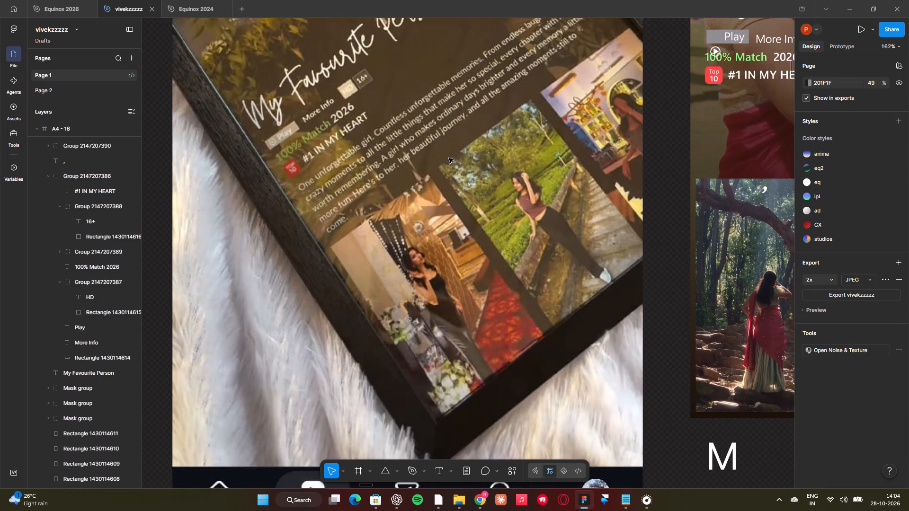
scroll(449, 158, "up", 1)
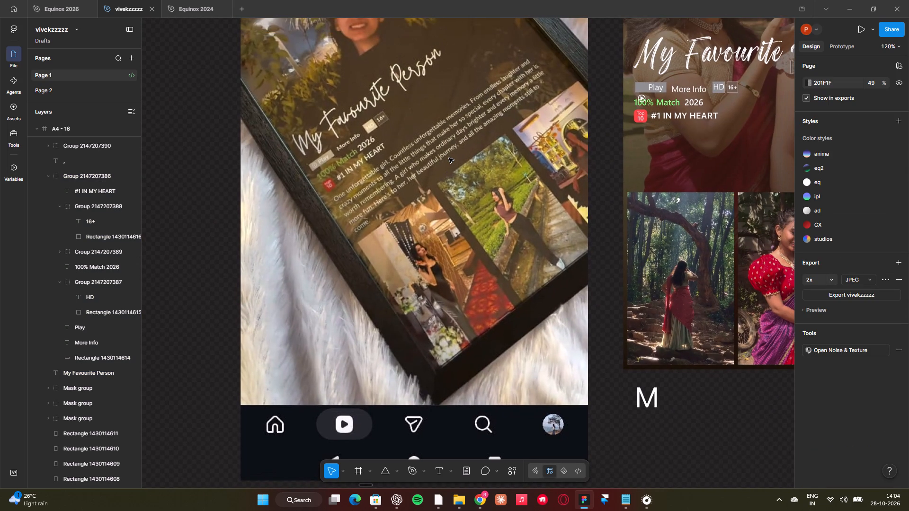
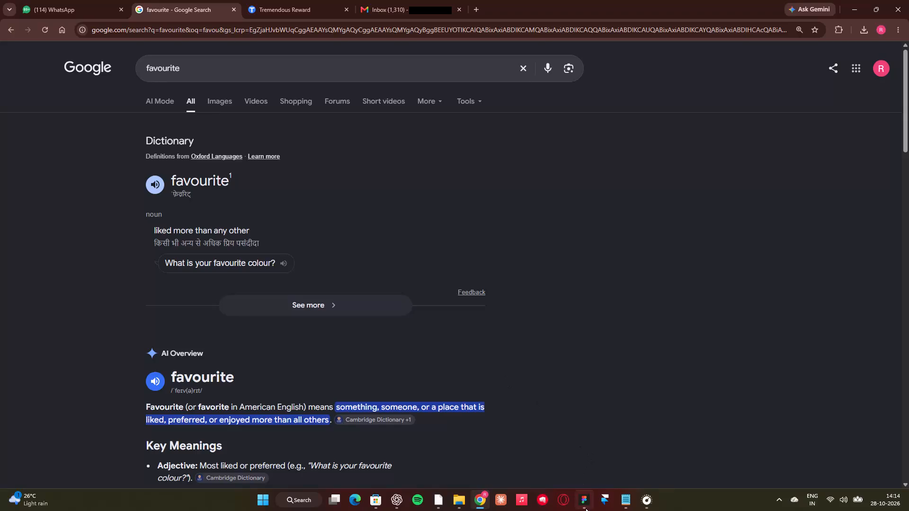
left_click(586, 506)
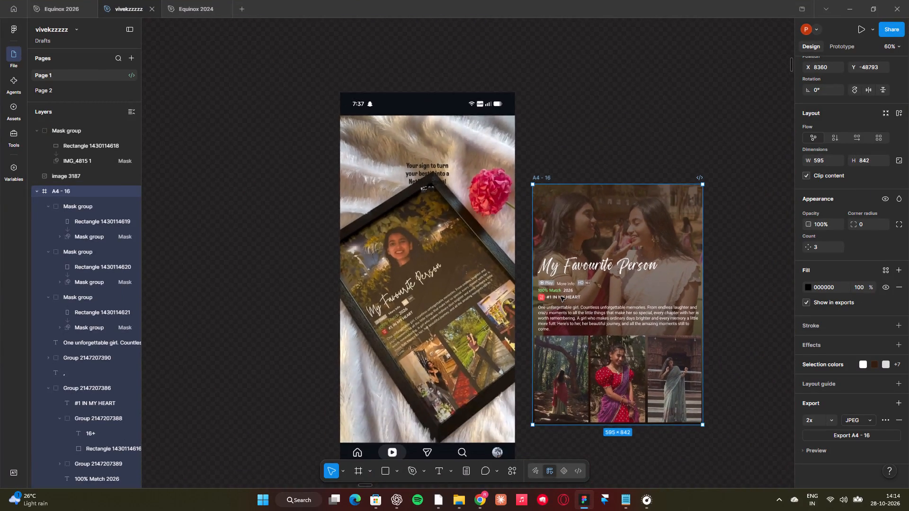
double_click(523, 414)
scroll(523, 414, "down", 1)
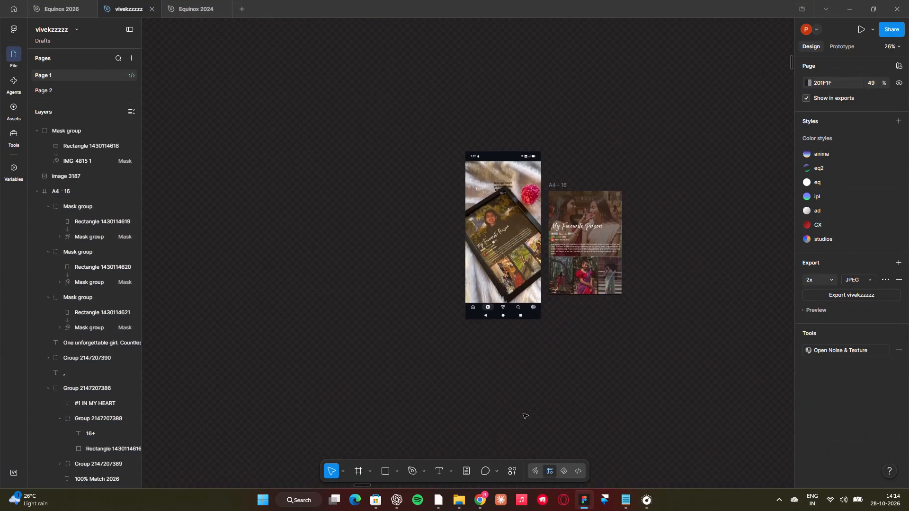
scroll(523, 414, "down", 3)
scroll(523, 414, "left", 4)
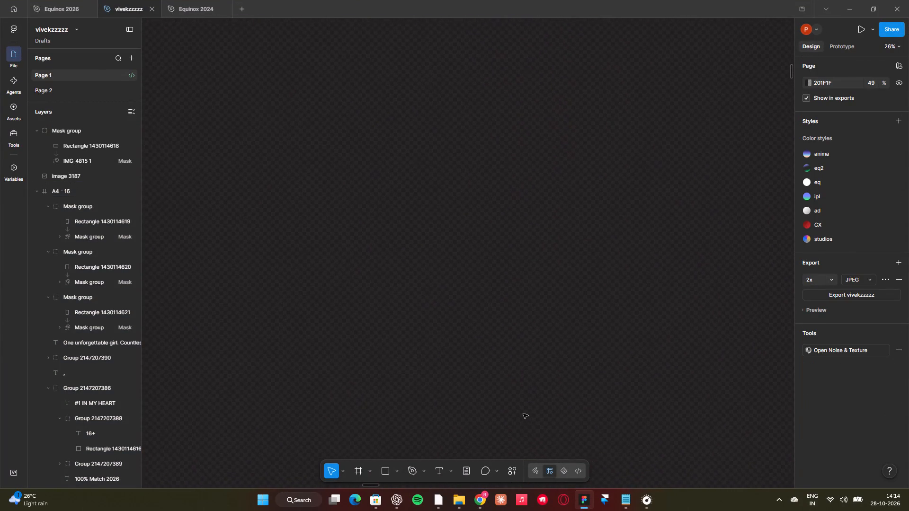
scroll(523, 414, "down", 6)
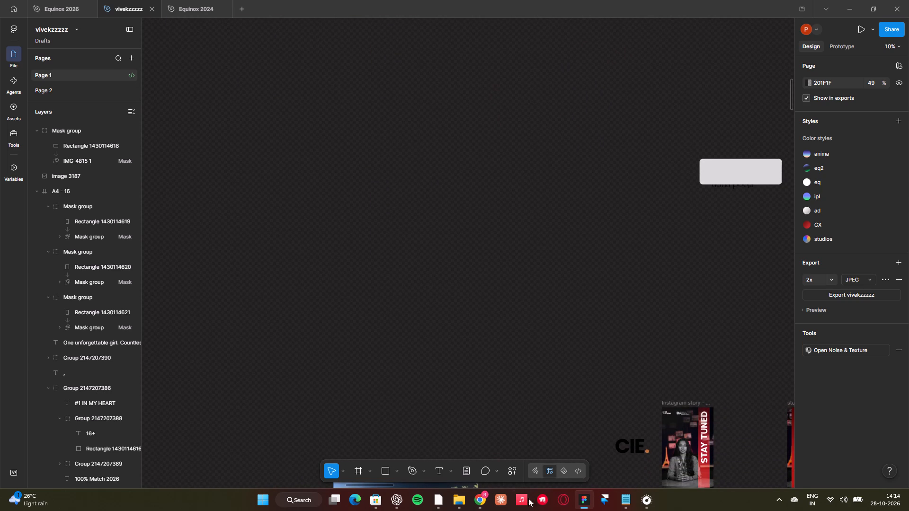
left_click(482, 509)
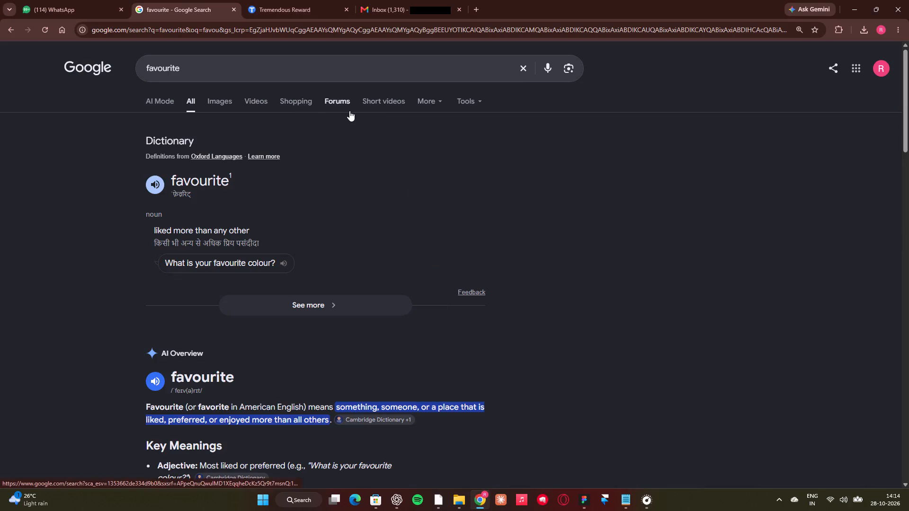
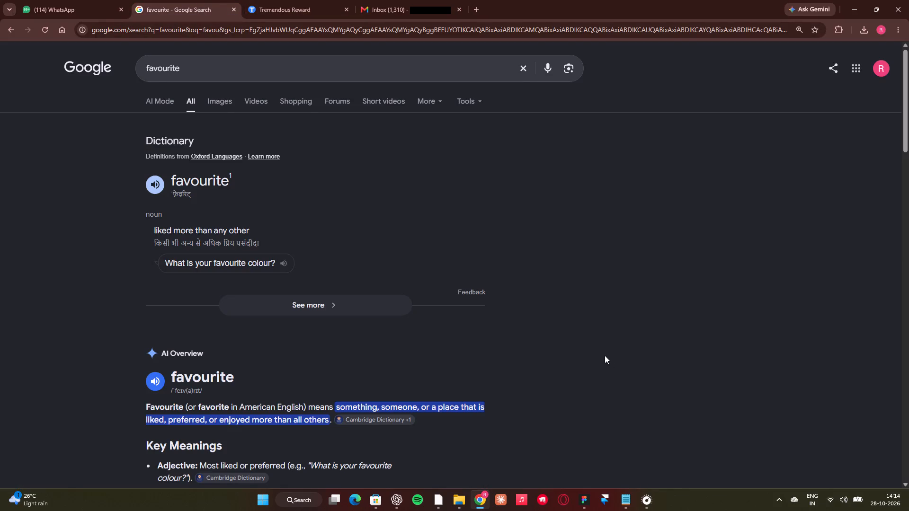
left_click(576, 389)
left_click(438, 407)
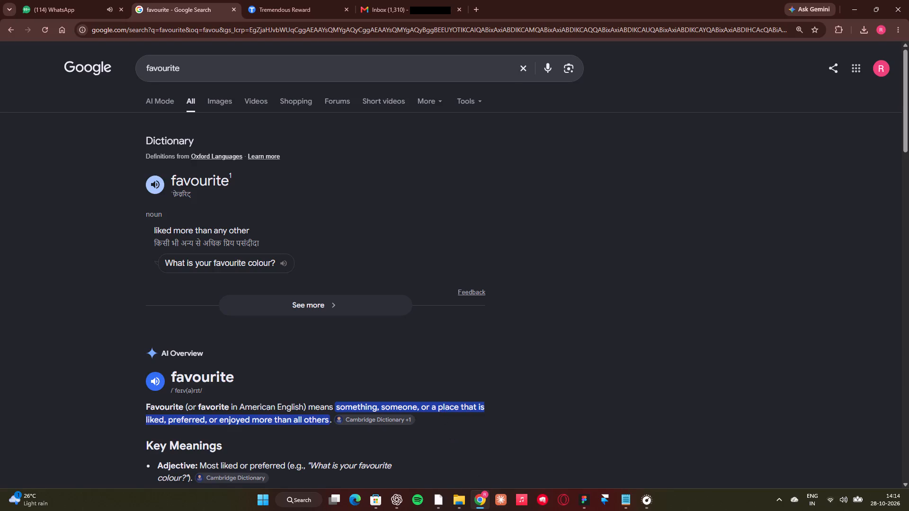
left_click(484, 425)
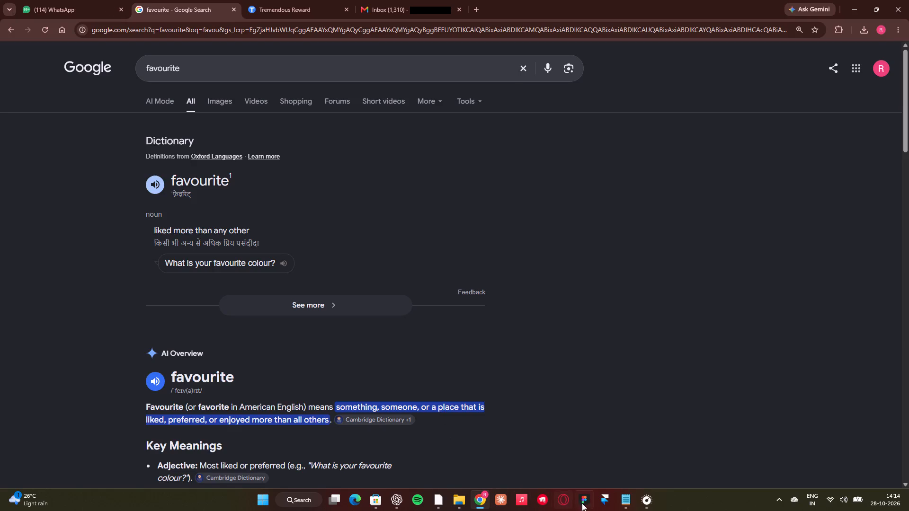
Switch back to Figma and look across the Page 1 canvas to locate the A4 poster beside its reference image.
left_click(588, 501)
left_click(588, 501)
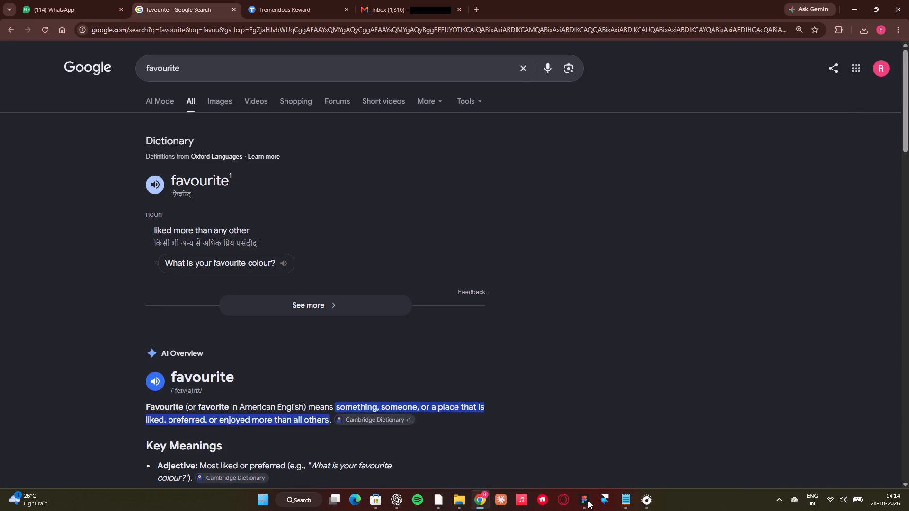
left_click(586, 501)
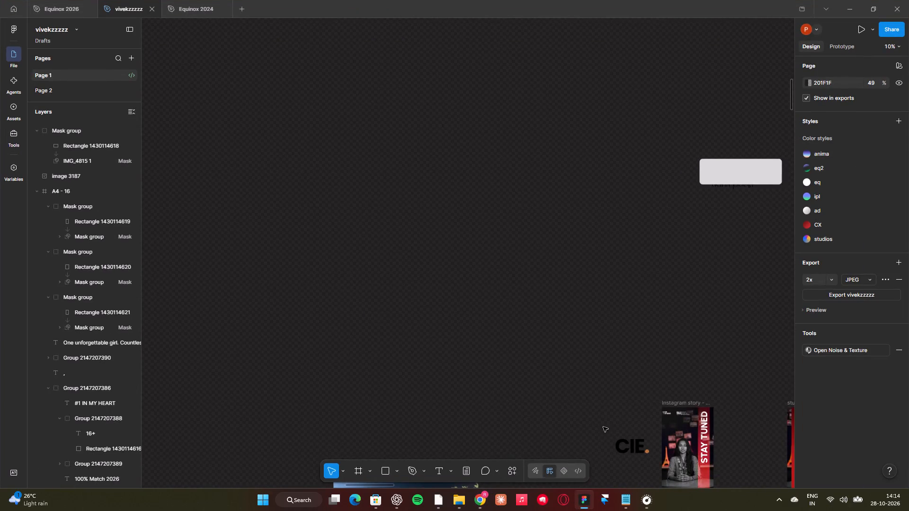
scroll(603, 427, "left", 4)
scroll(603, 427, "right", 3)
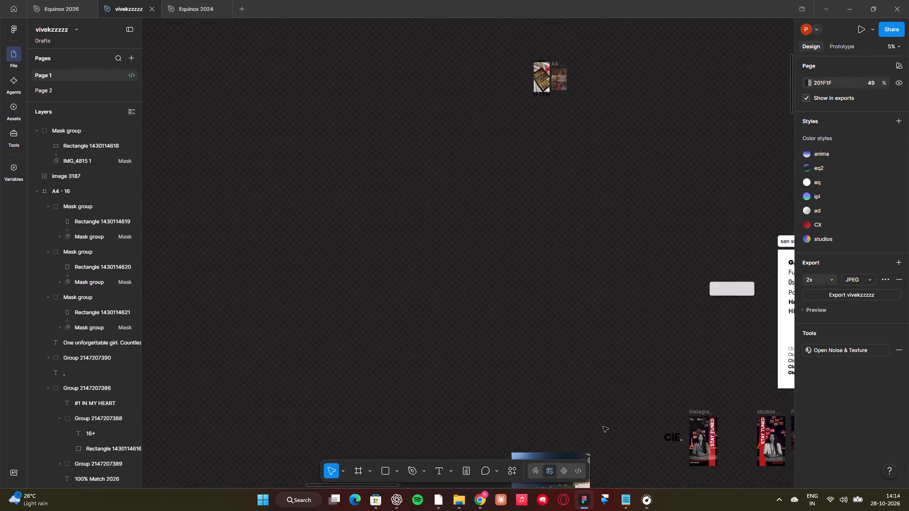
scroll(603, 427, "down", 3)
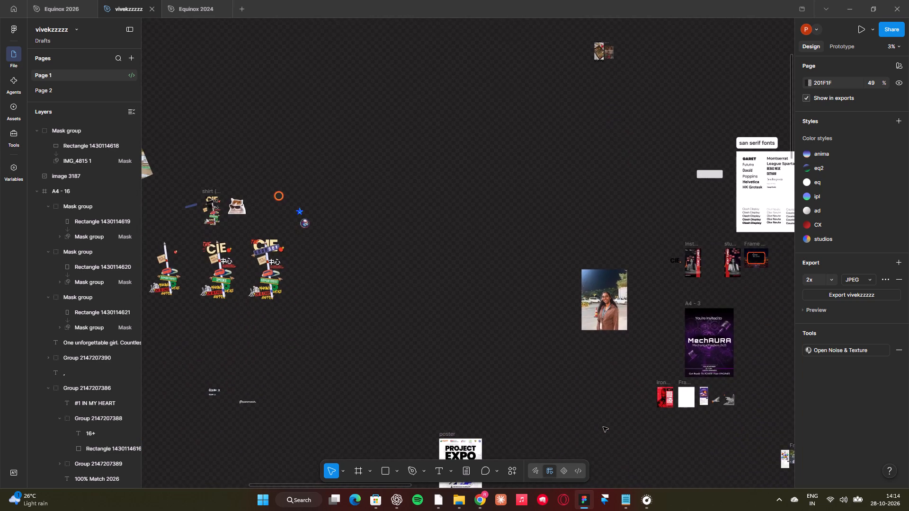
scroll(603, 427, "down", 2)
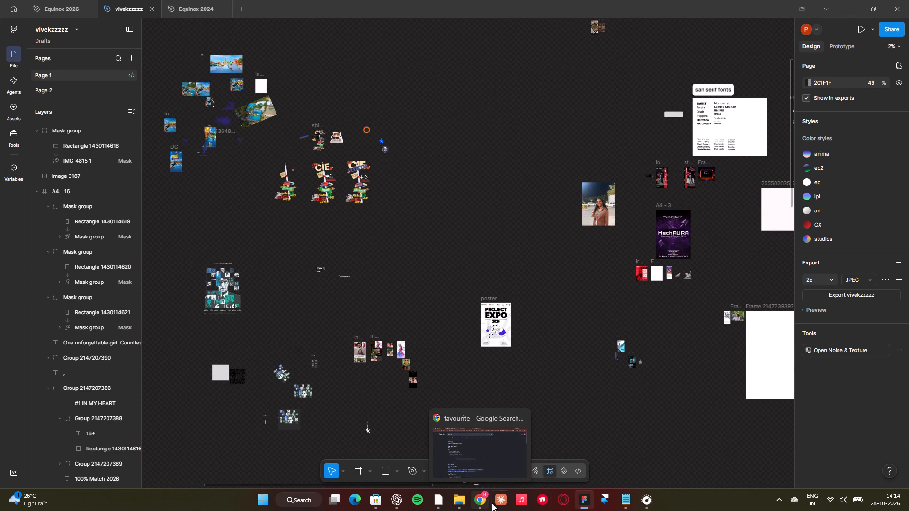
scroll(665, 357, "left", 1)
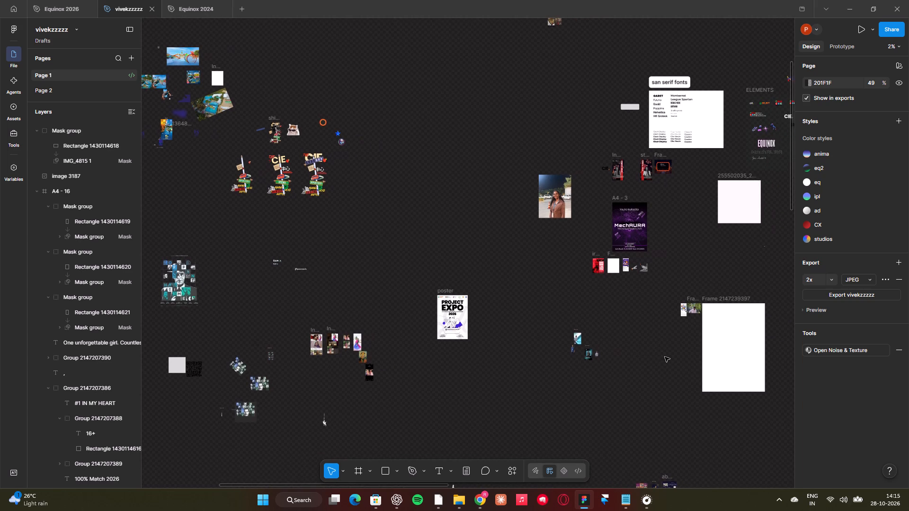
scroll(665, 357, "left", 1)
scroll(665, 357, "down", 3)
scroll(665, 357, "up", 1)
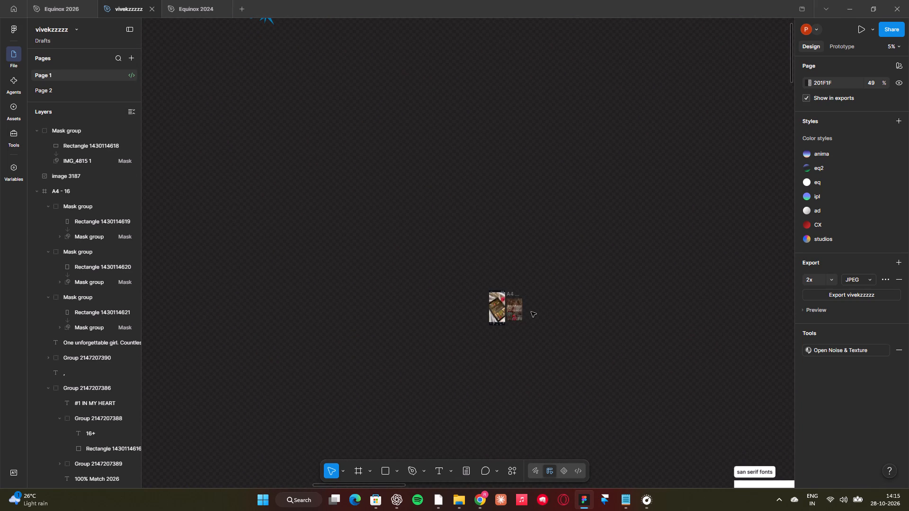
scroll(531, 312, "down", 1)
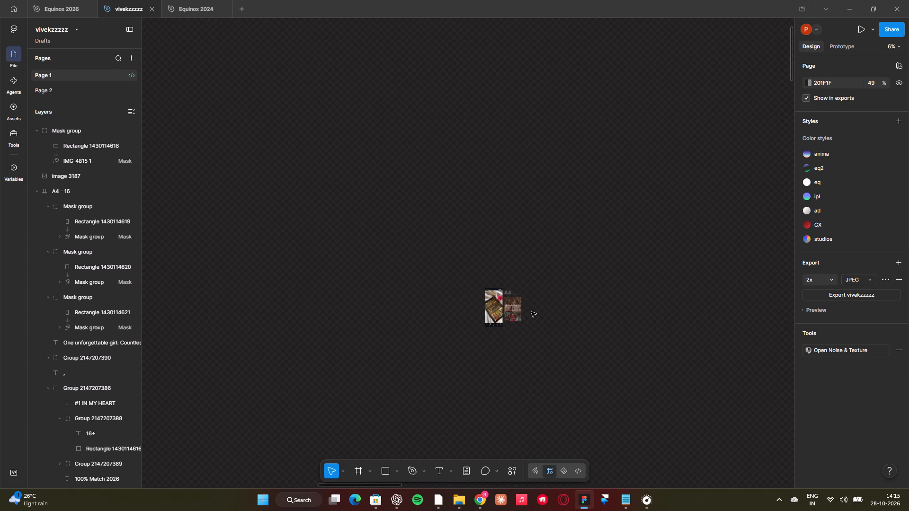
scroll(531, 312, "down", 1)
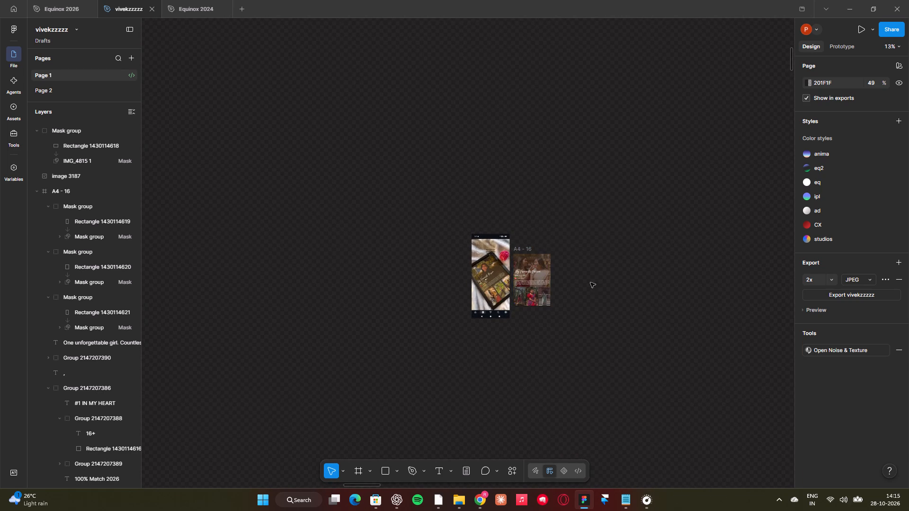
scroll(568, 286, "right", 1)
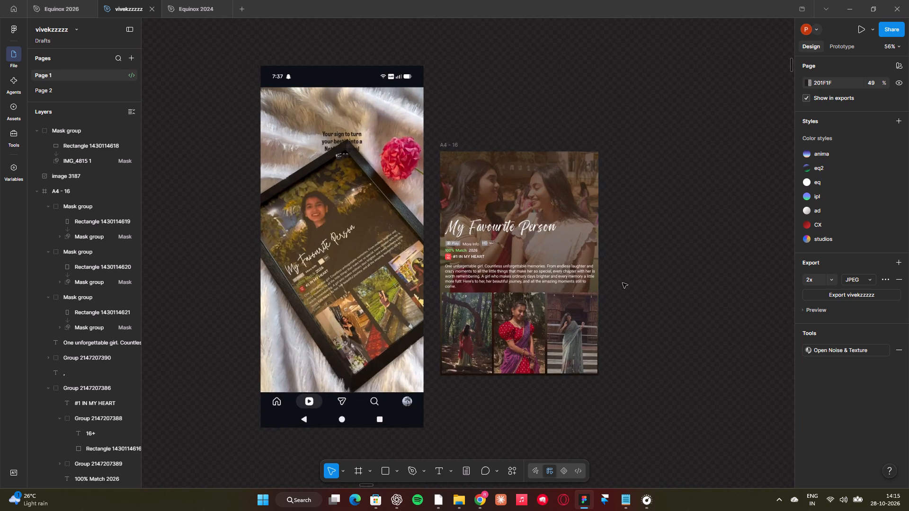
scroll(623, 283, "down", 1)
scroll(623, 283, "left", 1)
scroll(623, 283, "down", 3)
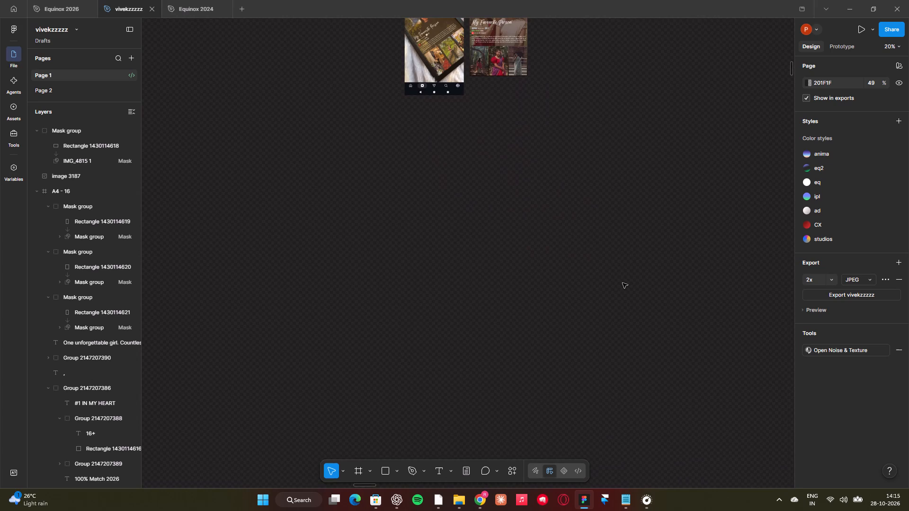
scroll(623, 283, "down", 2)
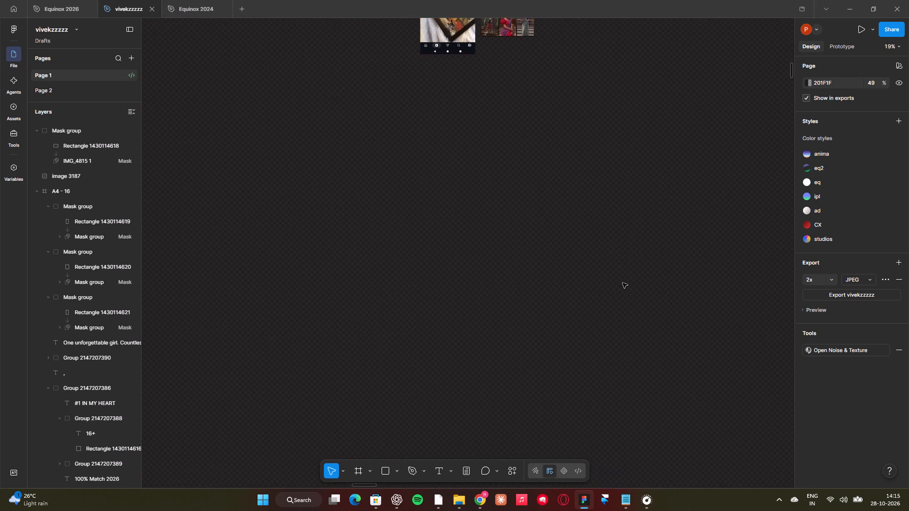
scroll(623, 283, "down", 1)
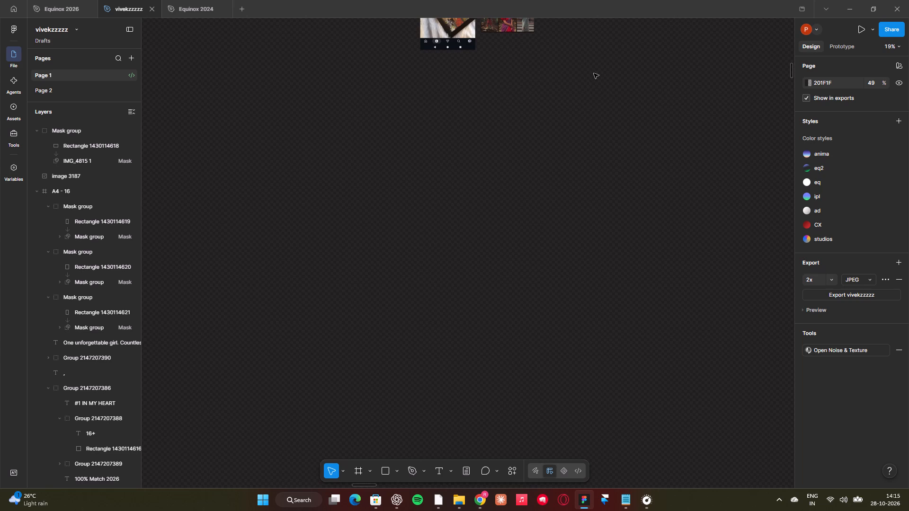
Switch to Google Chrome and open a new tab with the Google search field ready for a query.
left_click(475, 508)
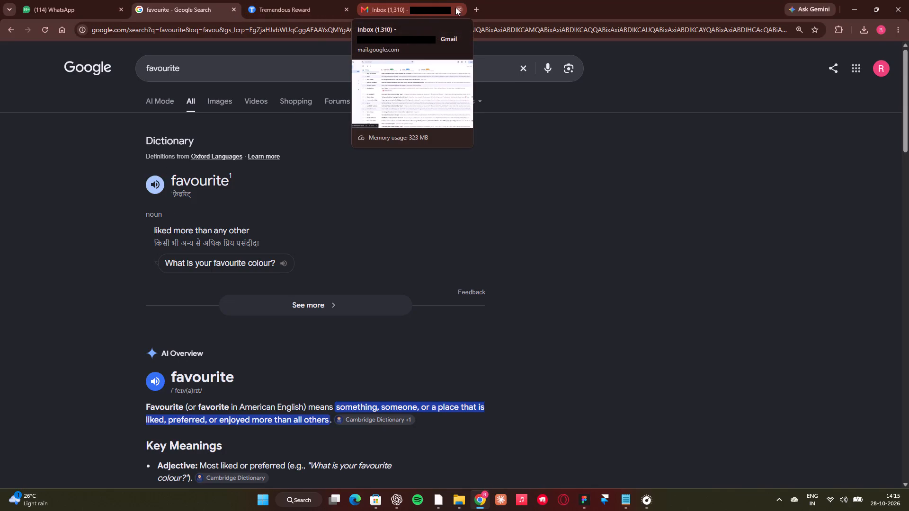
left_click(473, 11)
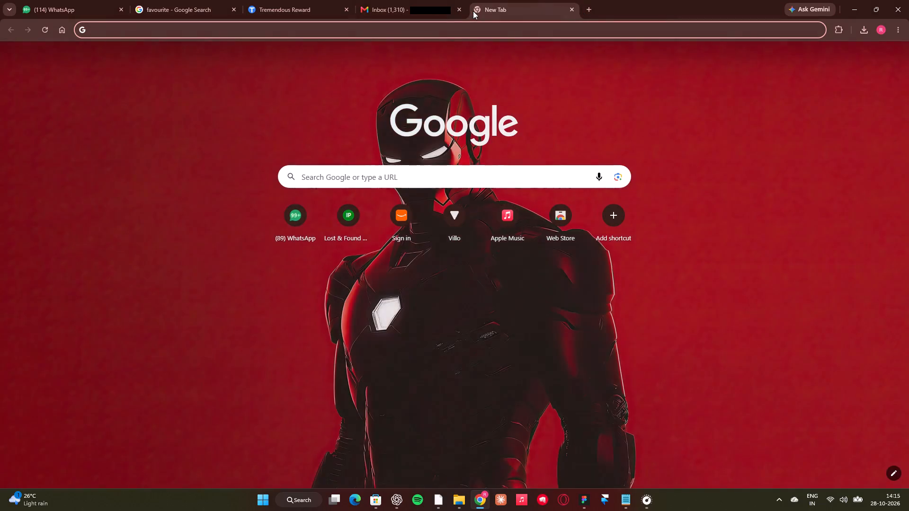
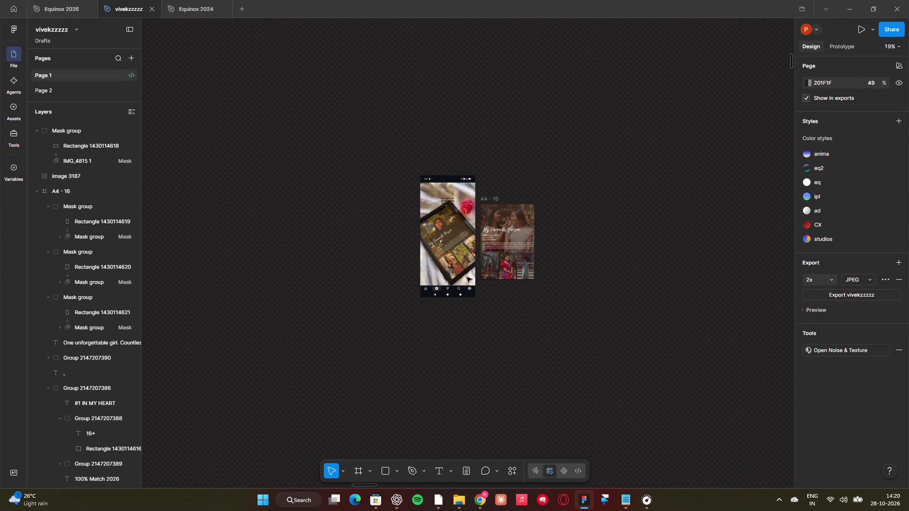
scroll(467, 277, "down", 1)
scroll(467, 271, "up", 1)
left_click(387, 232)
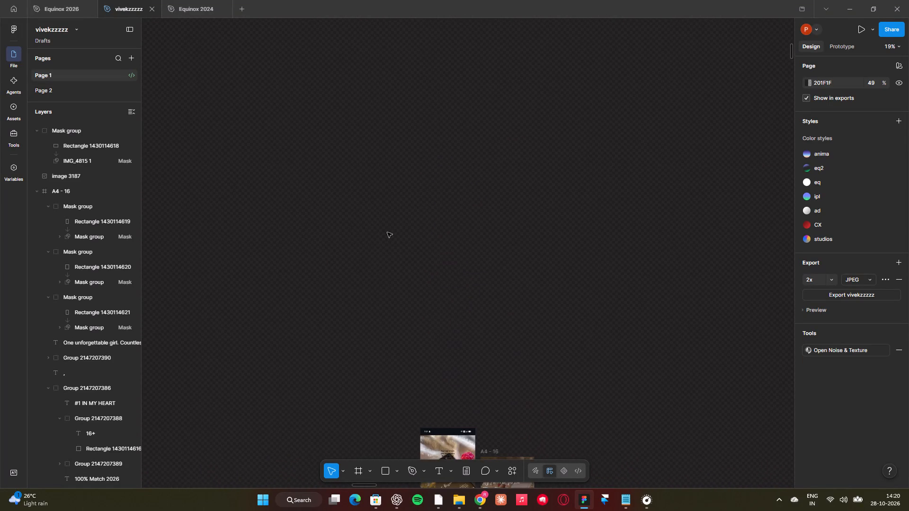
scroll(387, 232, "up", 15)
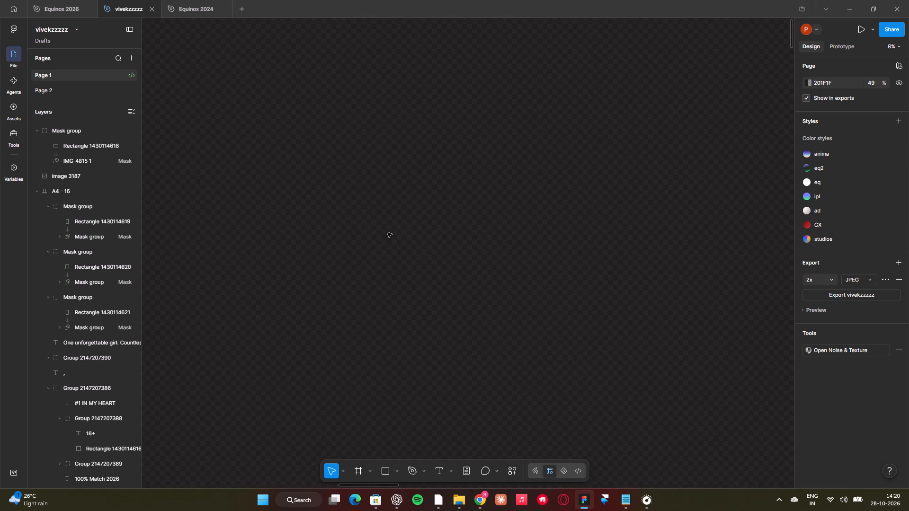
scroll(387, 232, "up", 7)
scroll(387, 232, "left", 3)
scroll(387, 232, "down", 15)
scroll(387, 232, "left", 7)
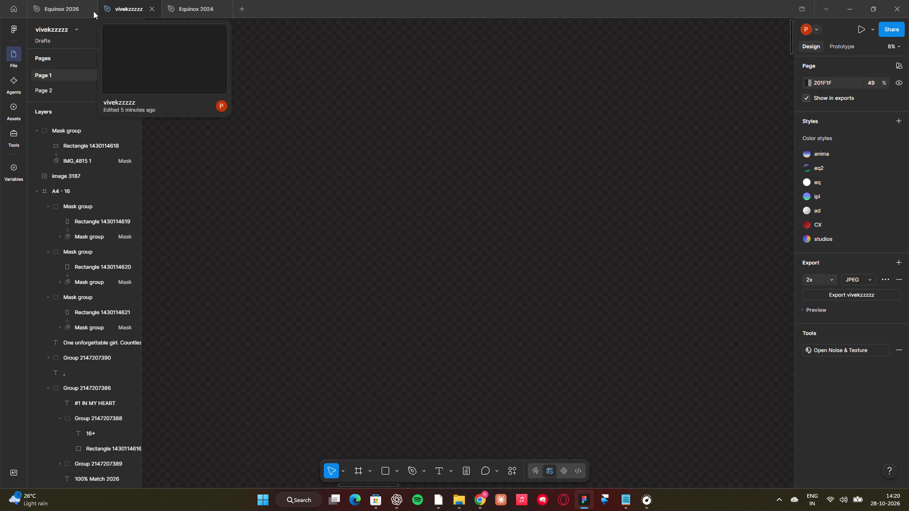
Switch to the Equinox 2026 design file.
left_click(62, 6)
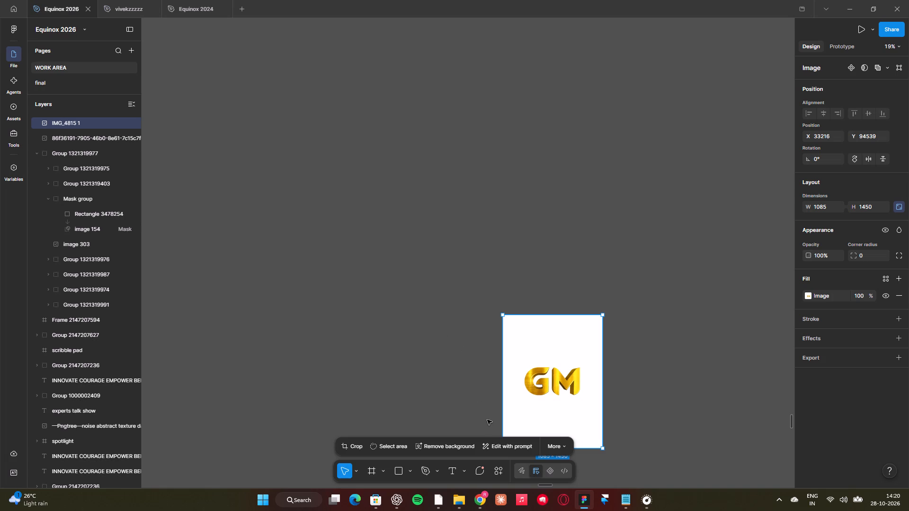